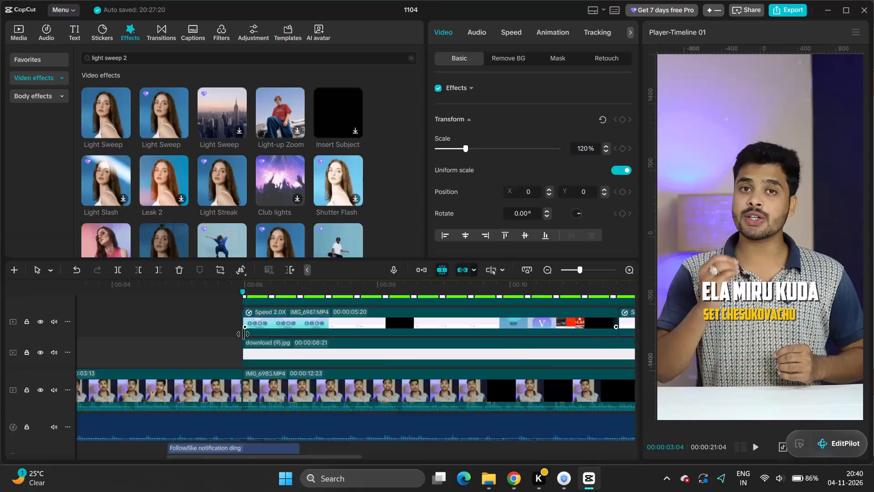
Set the volume of the Uplifting Nu Disco music track to -25.0 dB and play back the opening of the video.
scroll(244, 328, down, 5)
click(248, 449)
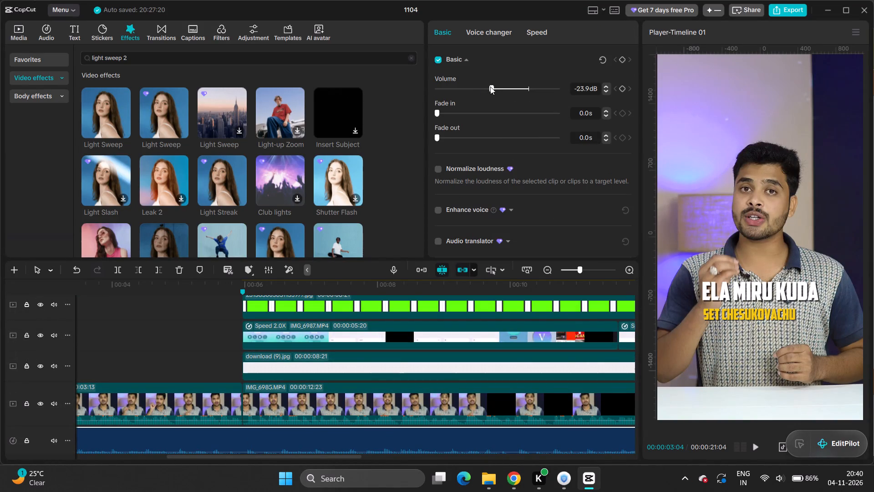
click(490, 87)
triple_click(606, 85)
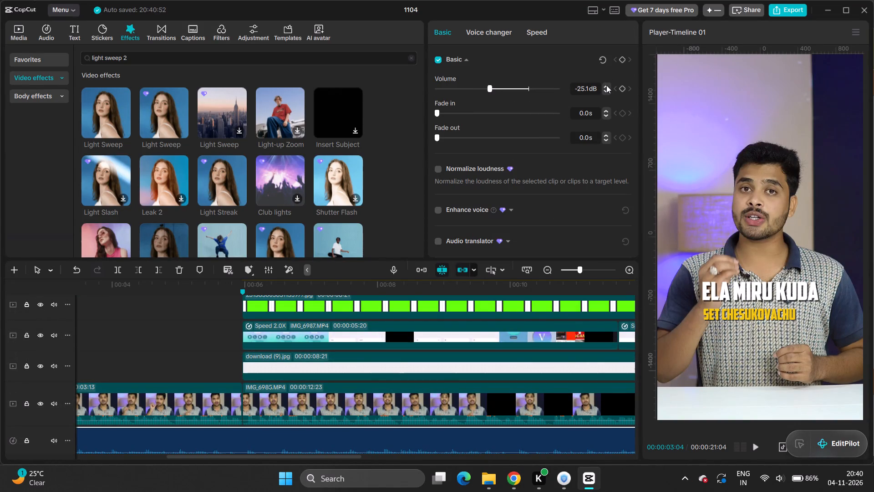
drag(201, 285, 0, 310)
key(space)
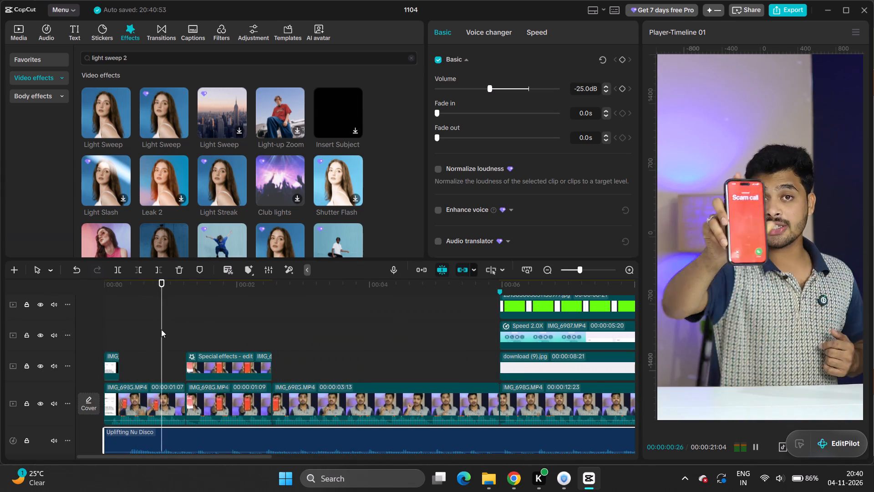
key(space)
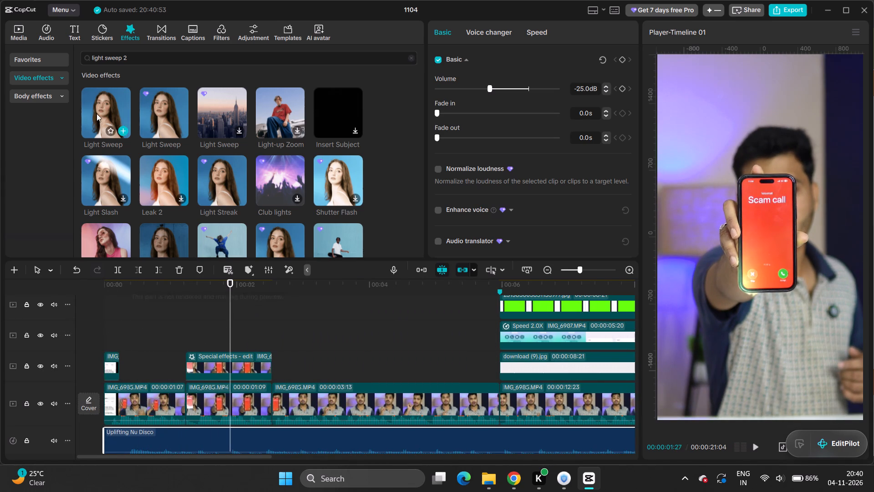
Search the sound effects library for "light sweep" and audition the first three results.
click(47, 32)
scroll(40, 195, down, 1)
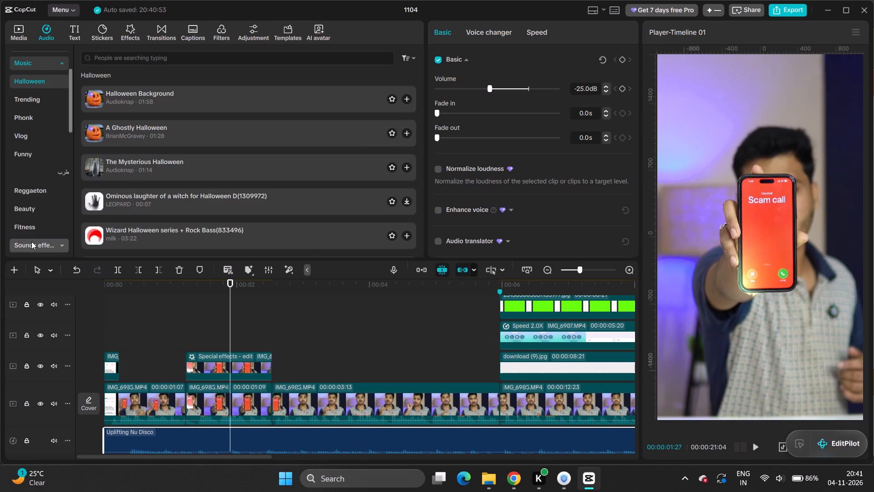
click(31, 241)
click(182, 61)
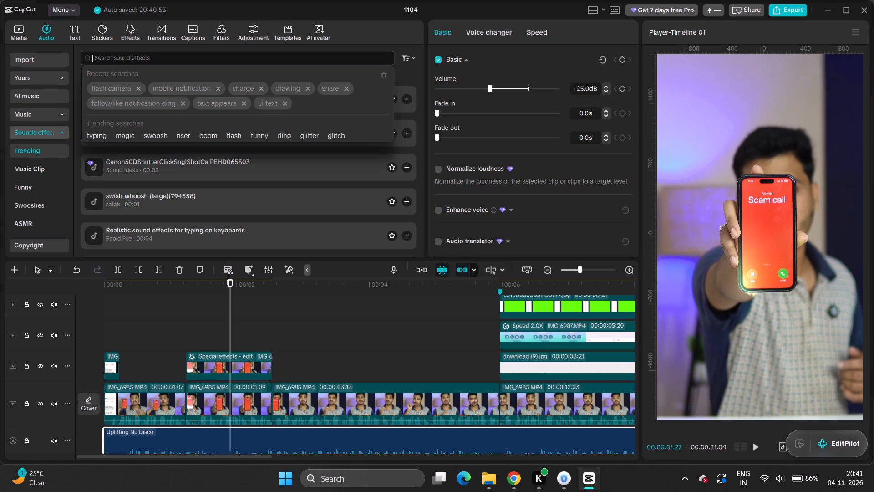
text(light swee)
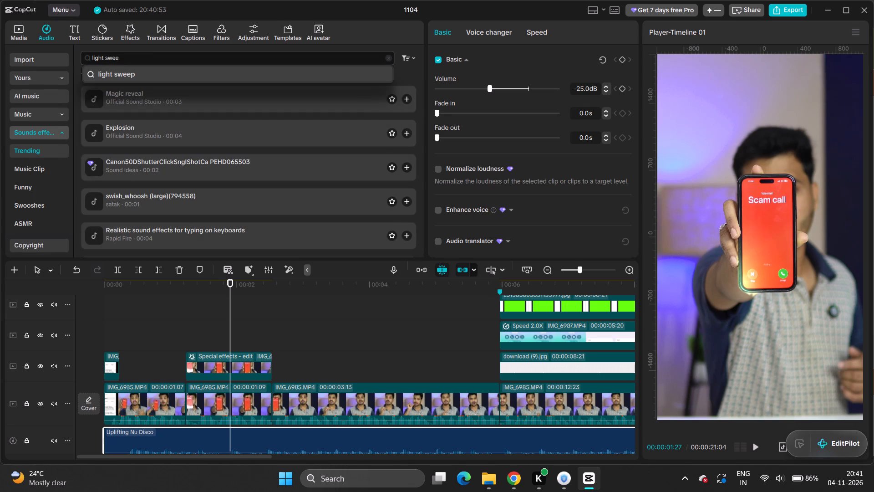
click(182, 72)
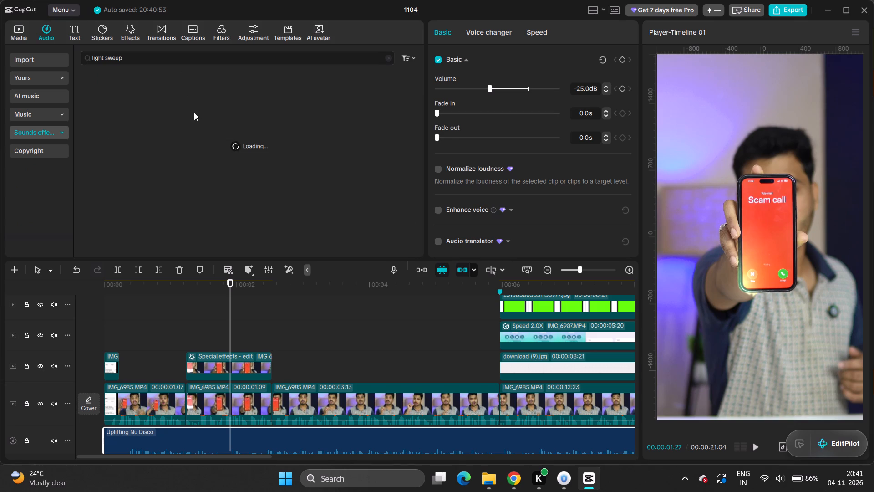
click(94, 82)
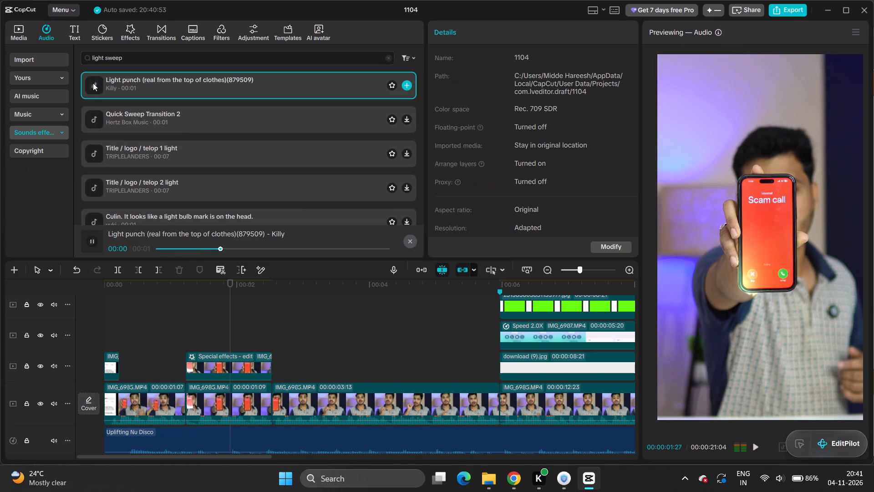
click(92, 117)
click(96, 153)
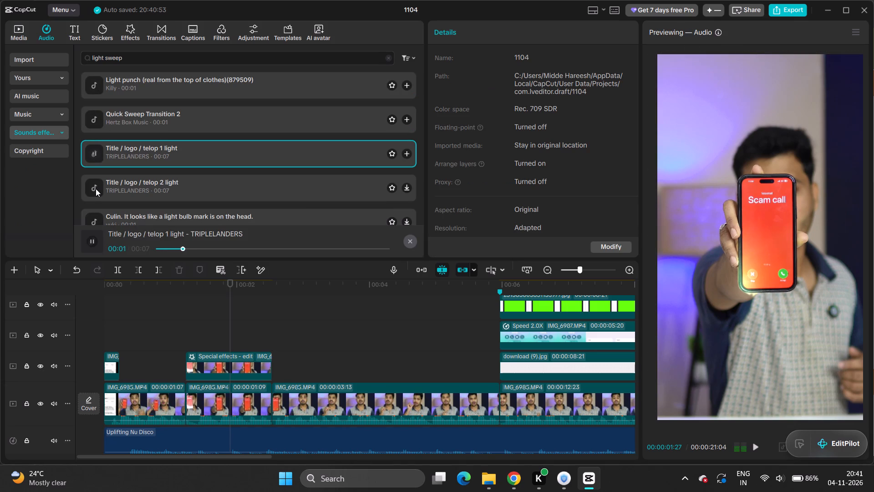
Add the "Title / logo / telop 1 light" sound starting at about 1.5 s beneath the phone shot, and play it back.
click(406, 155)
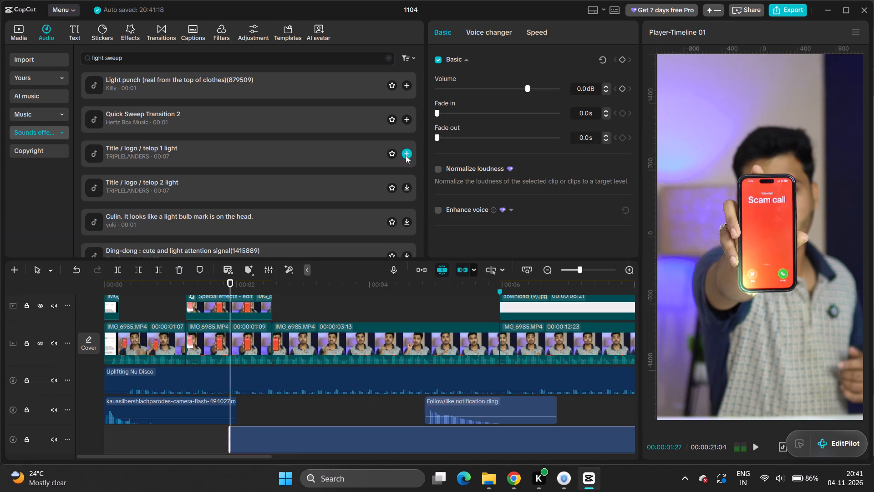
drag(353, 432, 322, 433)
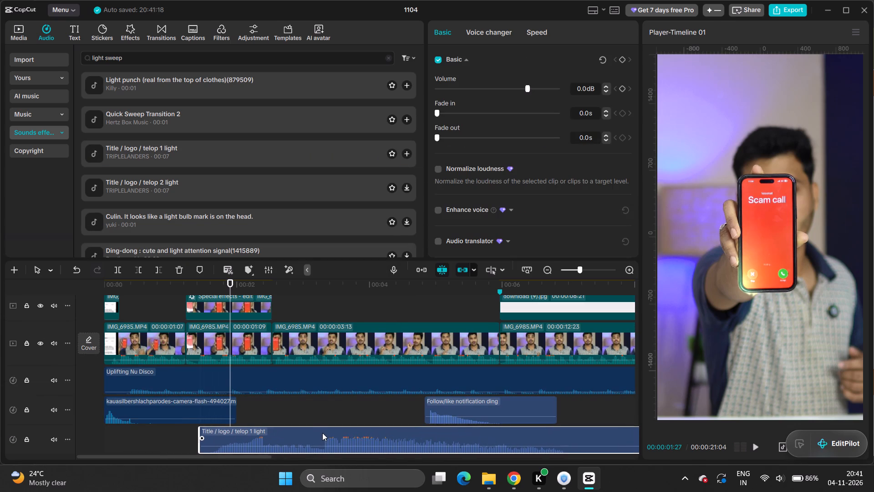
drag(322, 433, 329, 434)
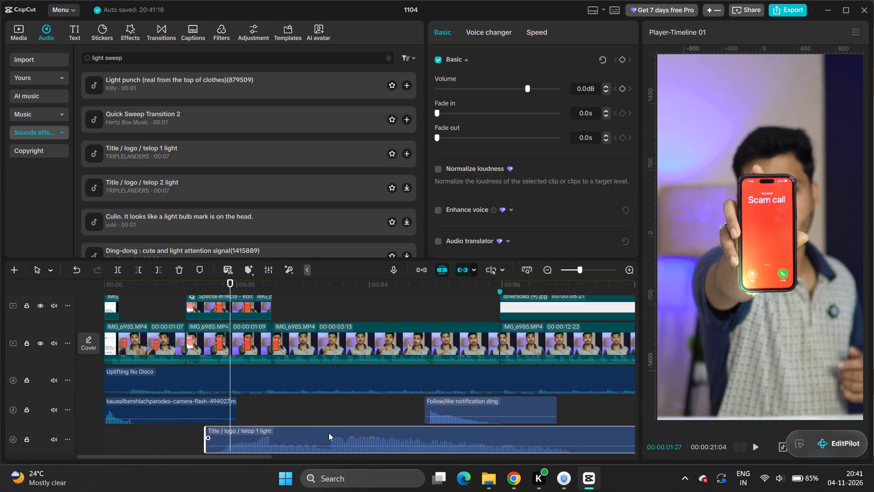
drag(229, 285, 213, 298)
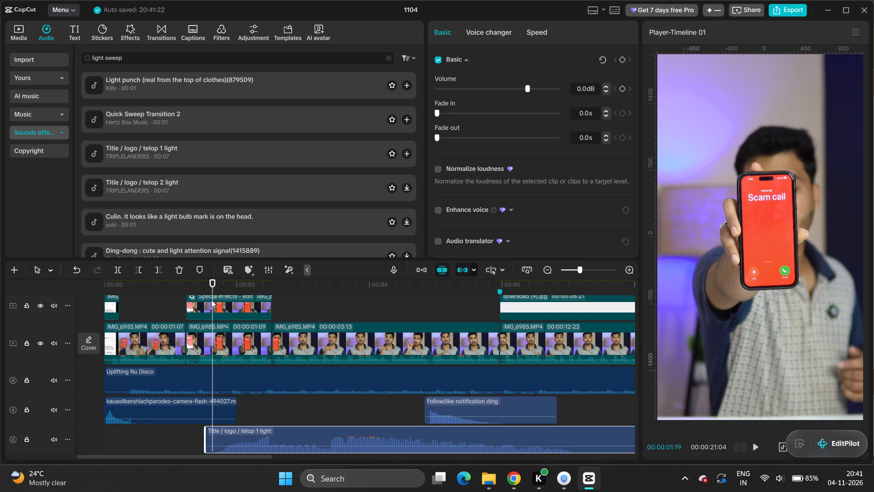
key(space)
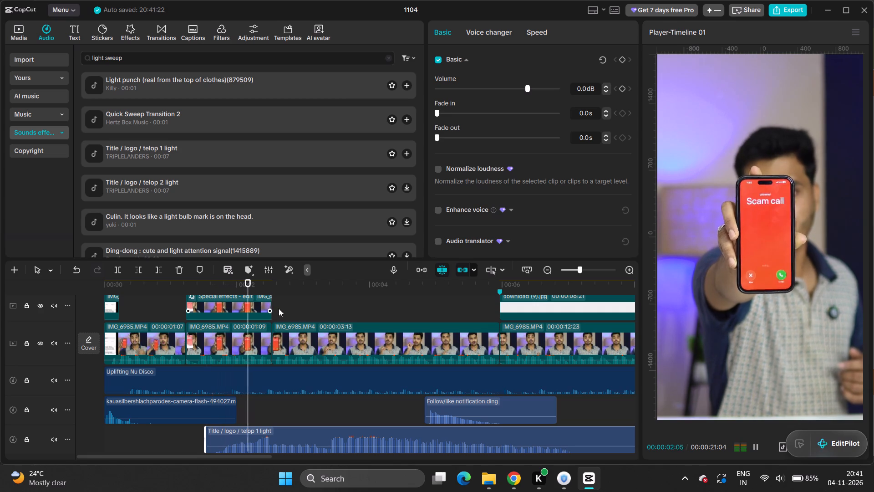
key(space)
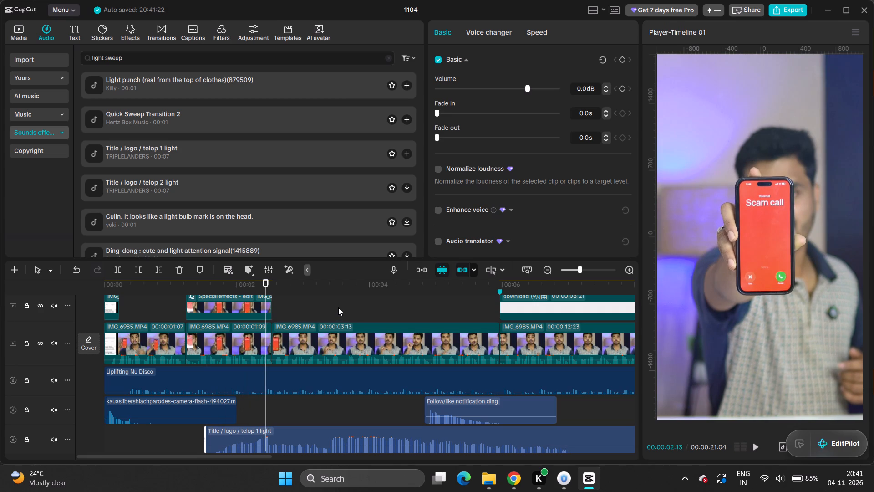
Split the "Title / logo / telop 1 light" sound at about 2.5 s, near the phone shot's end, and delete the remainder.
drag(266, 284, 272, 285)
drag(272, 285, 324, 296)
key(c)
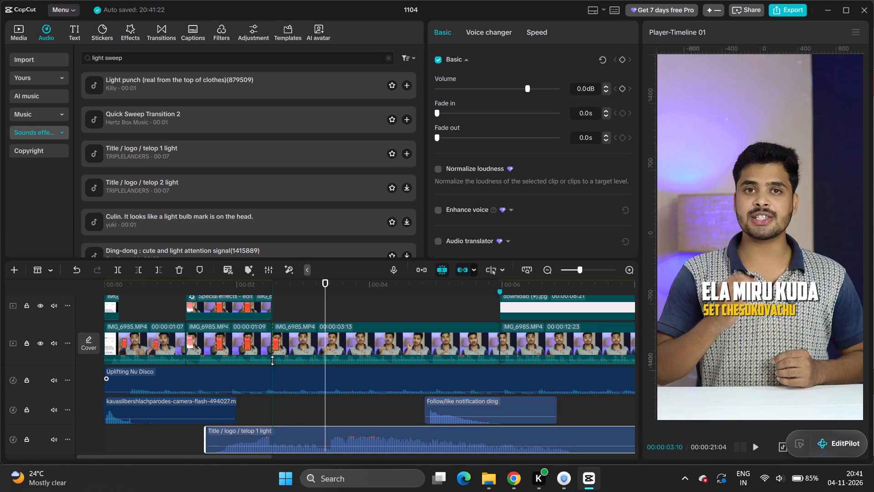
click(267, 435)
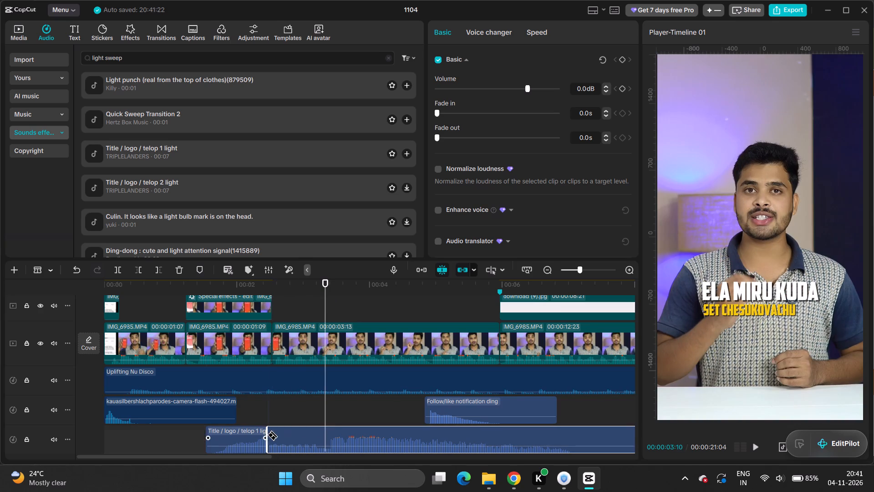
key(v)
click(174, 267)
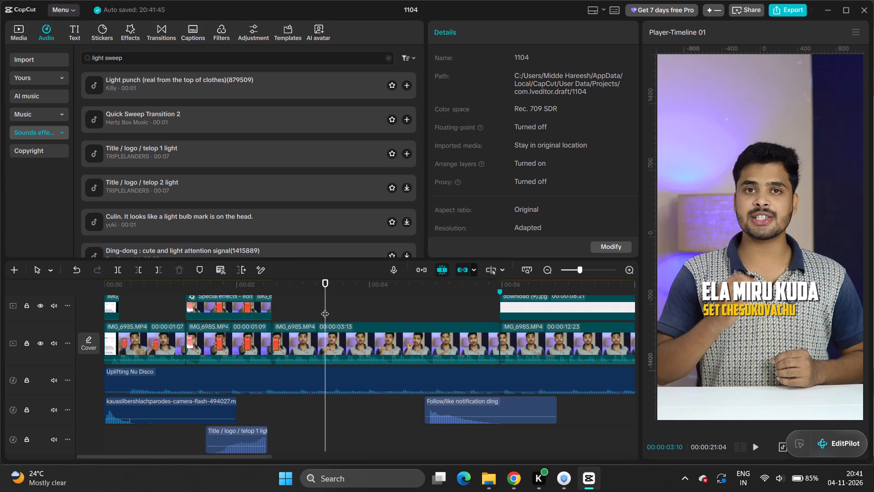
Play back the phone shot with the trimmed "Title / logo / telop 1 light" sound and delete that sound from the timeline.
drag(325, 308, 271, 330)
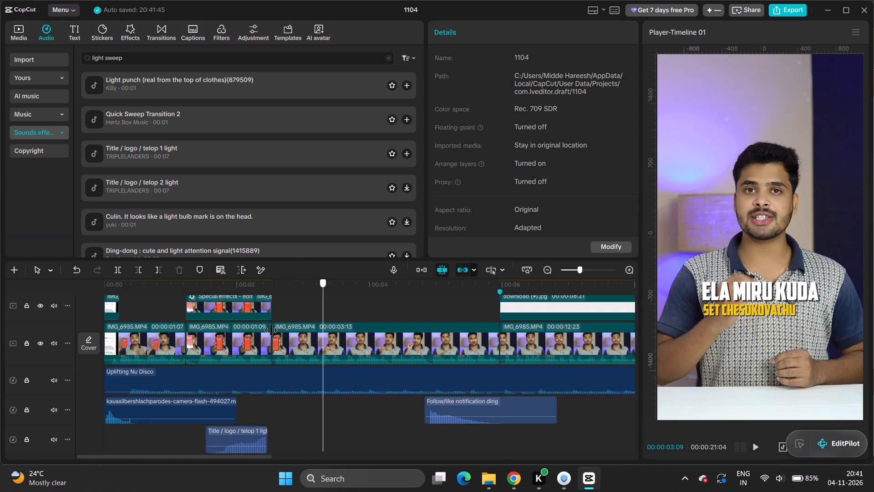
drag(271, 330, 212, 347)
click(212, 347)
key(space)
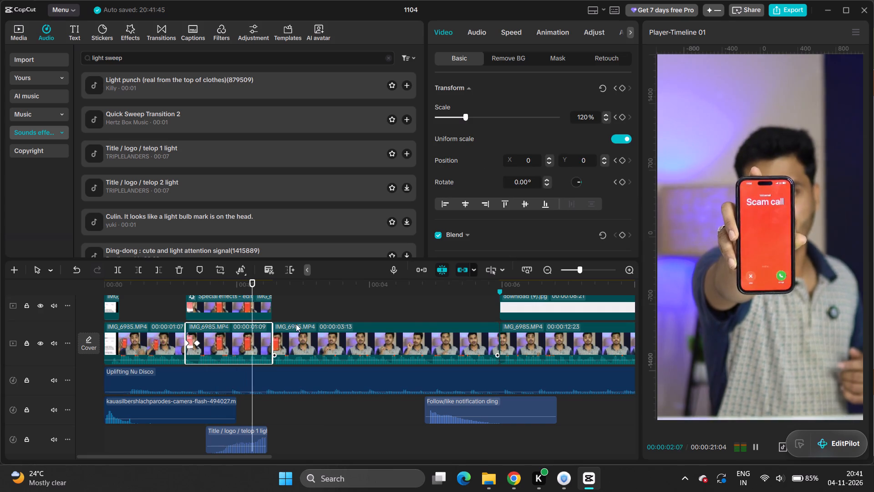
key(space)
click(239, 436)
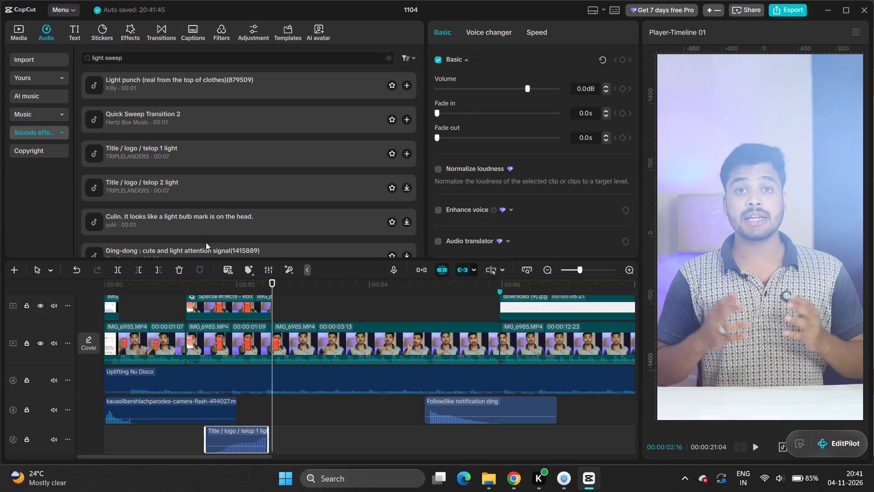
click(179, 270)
Audition more of the "light sweep" sound effects, including Ding-dong, Light, [CINEMATIC] SWEEP_01 and Whoosh,sweep,reverse,zoom.
click(84, 183)
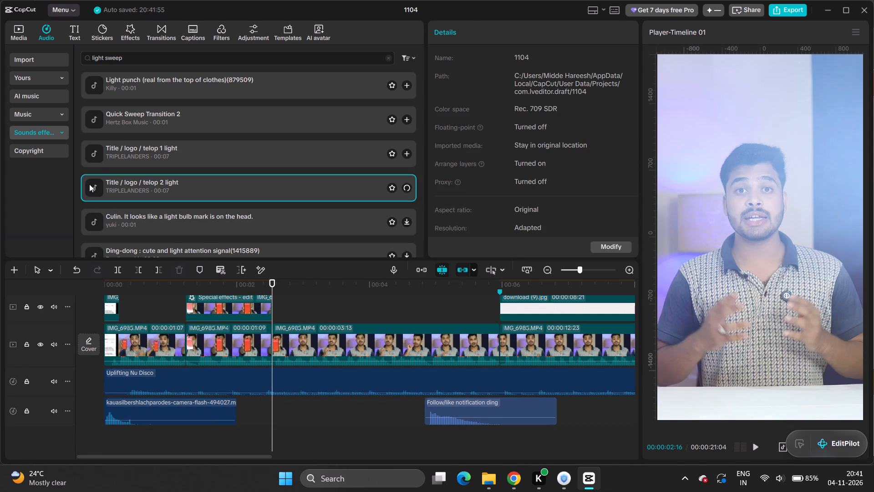
click(97, 154)
click(97, 89)
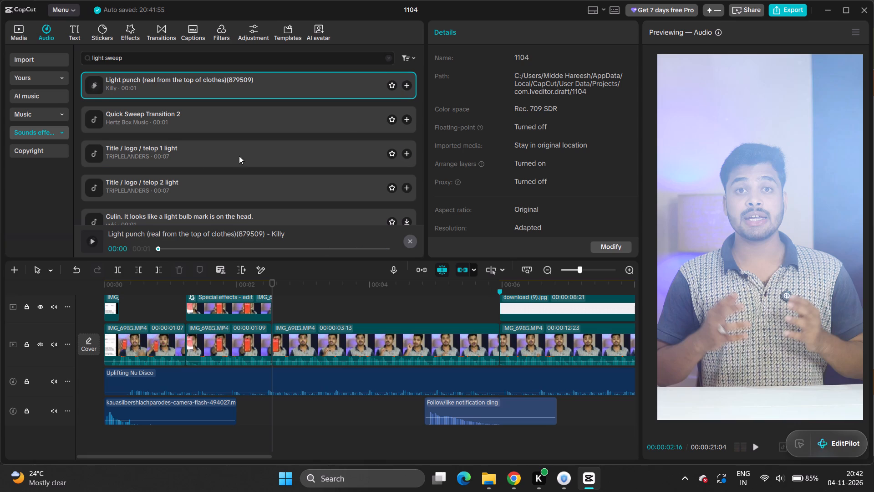
scroll(108, 205, down, 1)
click(98, 205)
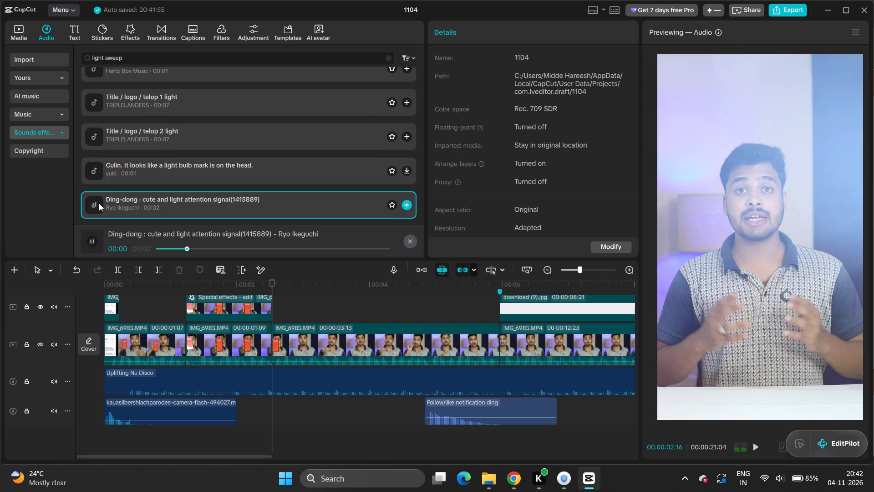
scroll(162, 193, down, 2)
click(95, 140)
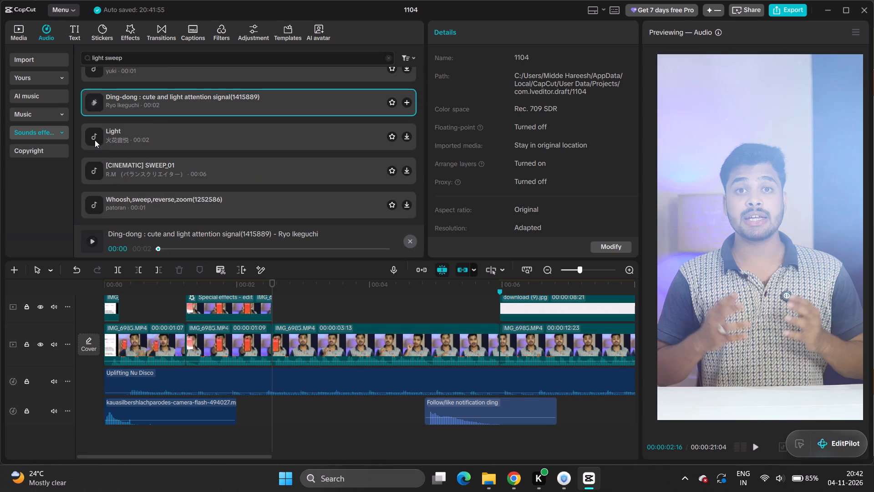
click(95, 173)
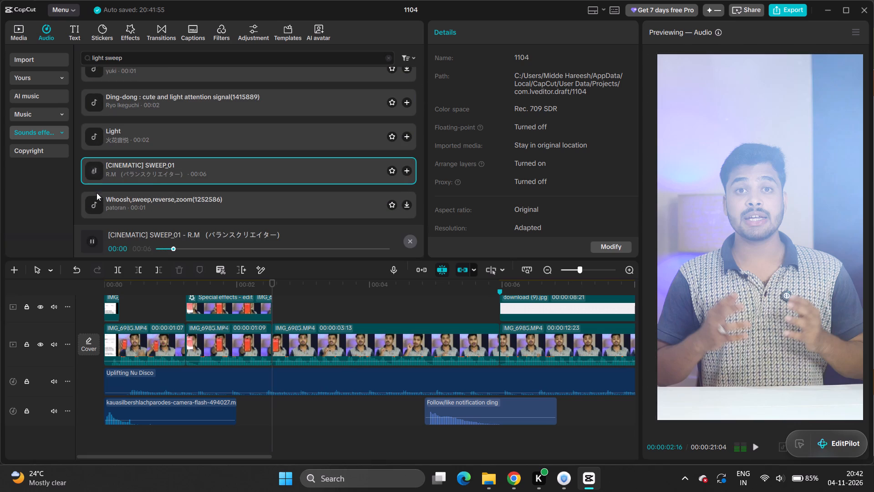
click(95, 210)
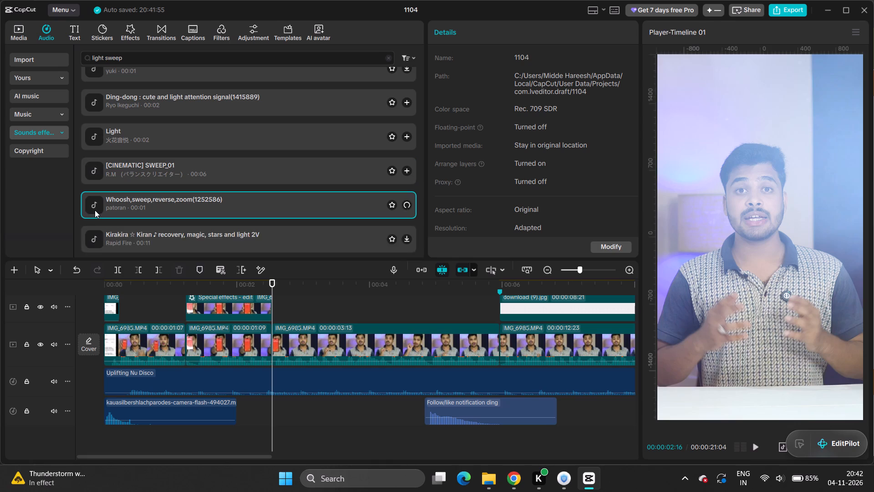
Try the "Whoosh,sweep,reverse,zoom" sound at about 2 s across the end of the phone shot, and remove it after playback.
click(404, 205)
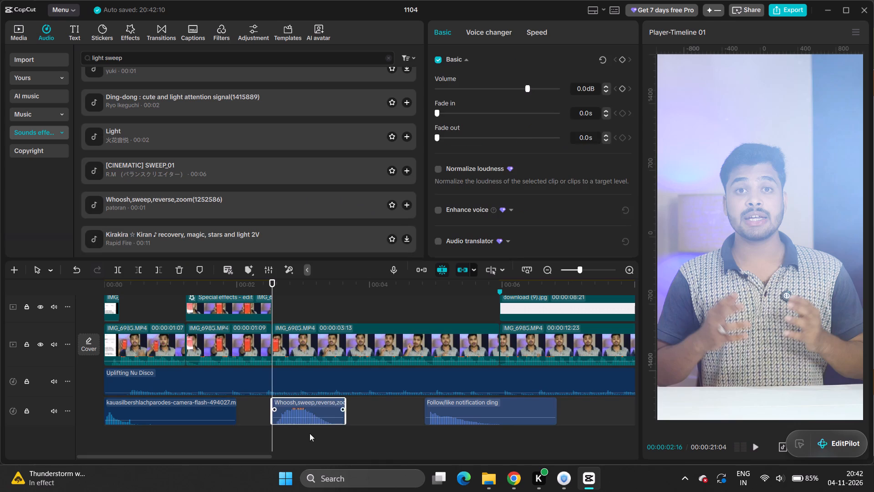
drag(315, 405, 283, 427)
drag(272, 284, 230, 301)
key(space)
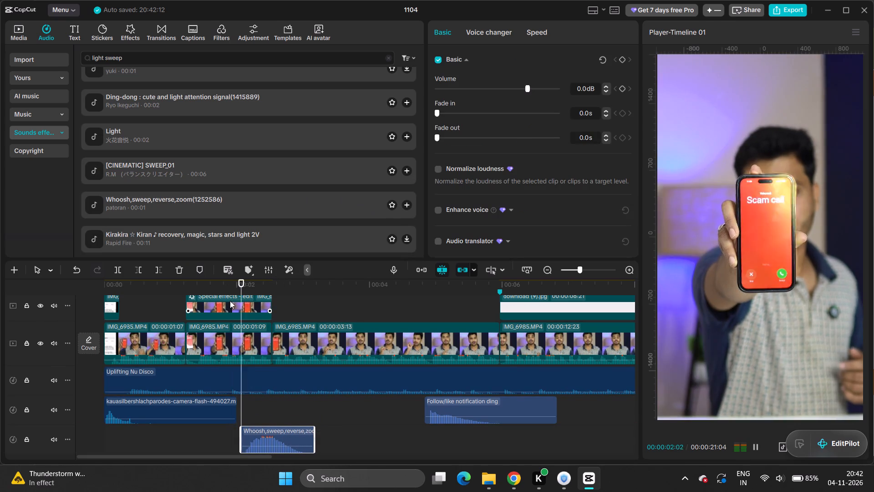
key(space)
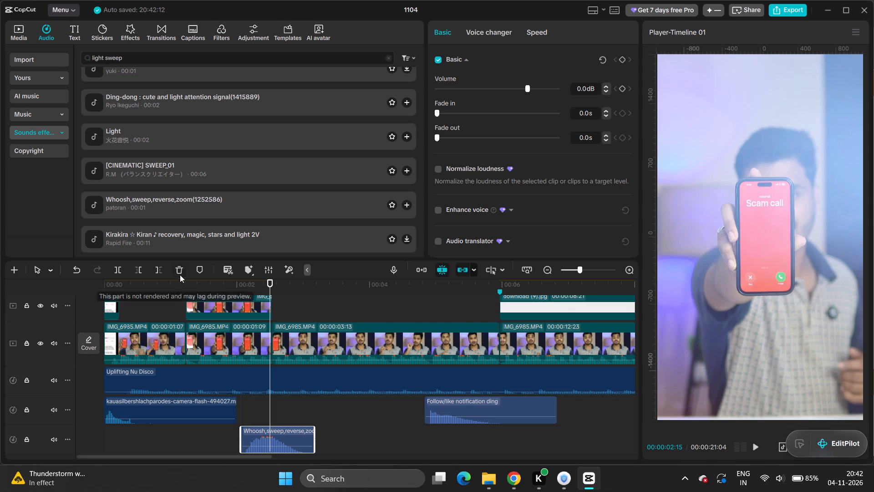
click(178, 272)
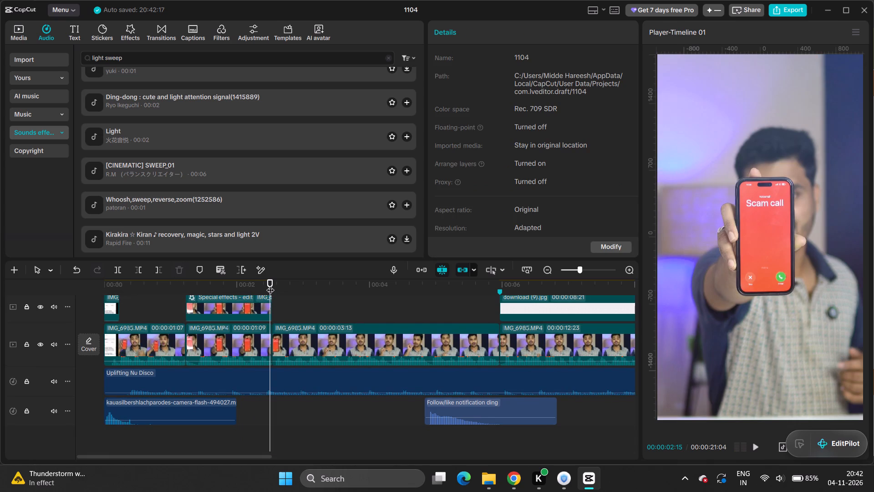
Play back the phone shot without an added sweep sound, from about 1 s into the following talking shot.
drag(270, 284, 219, 294)
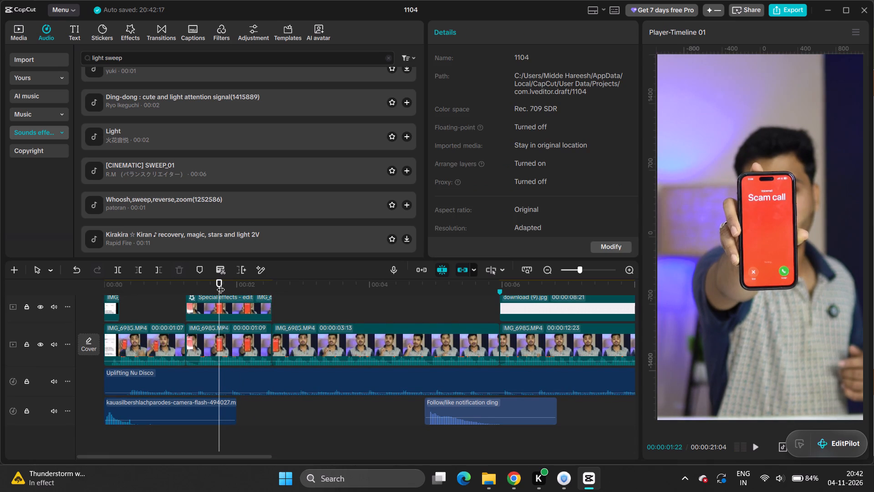
scroll(281, 308, up, 3)
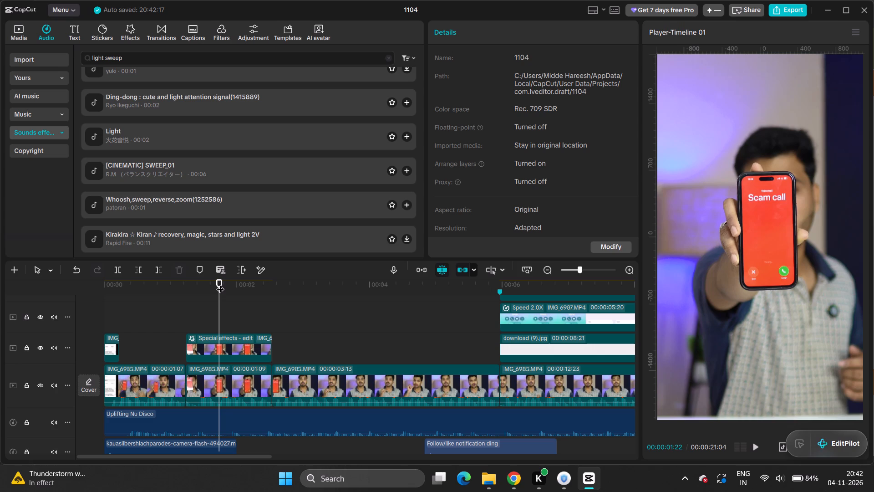
drag(220, 283, 168, 289)
click(168, 289)
key(space)
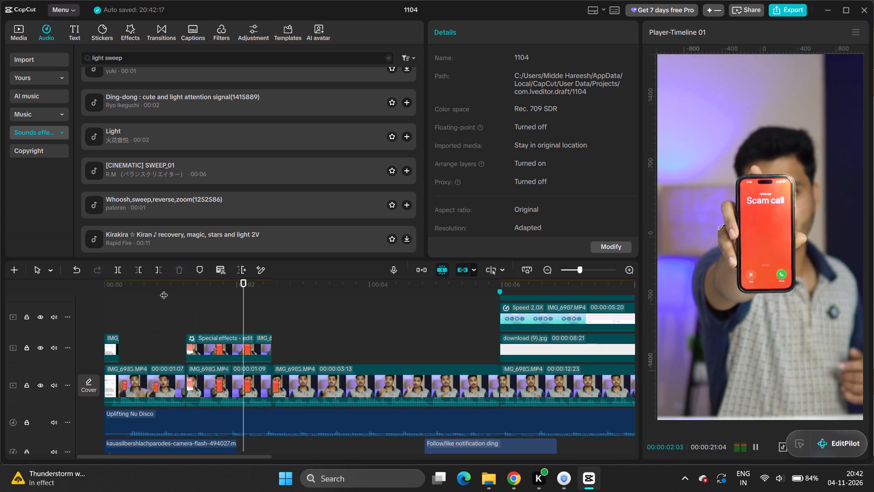
key(space)
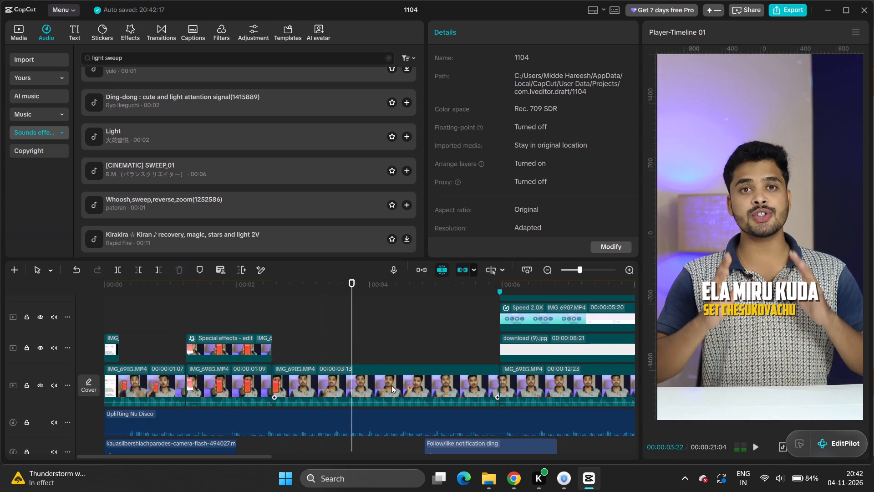
Combine the green phone-frame image and the three sped-up screen recordings beneath it into one compound clip.
drag(269, 454, 423, 454)
scroll(487, 399, up, 3)
double_click(544, 273)
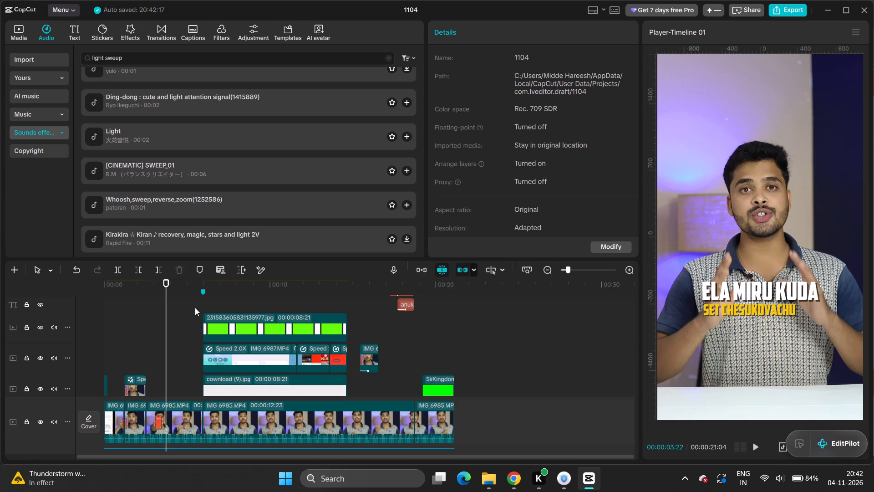
drag(195, 307, 339, 354)
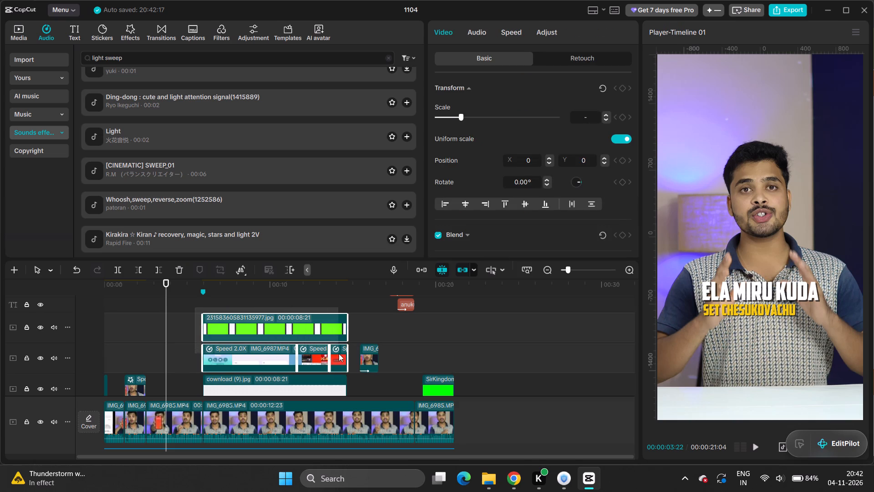
drag(339, 354, 339, 354)
click(339, 354)
drag(259, 301, 269, 345)
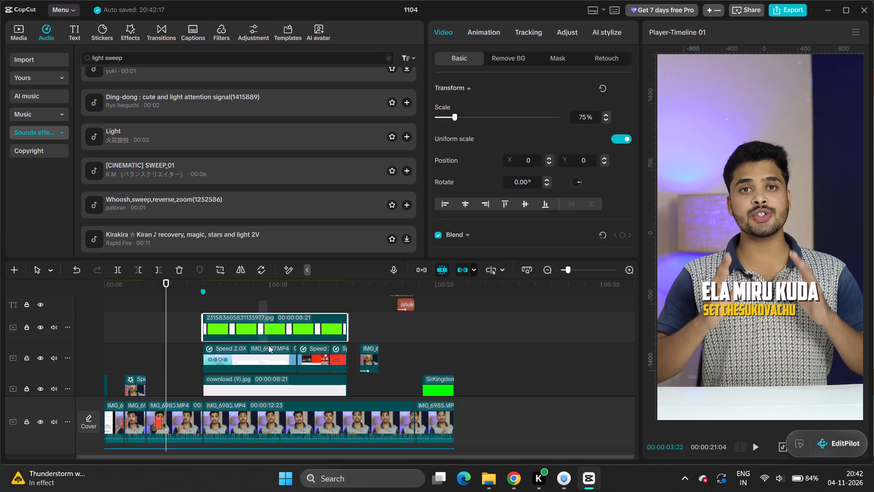
drag(269, 345, 344, 357)
click(344, 357)
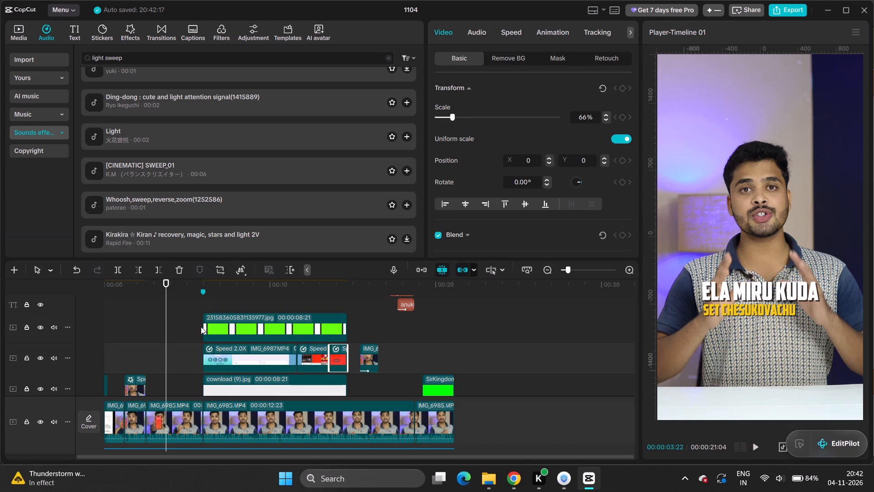
drag(193, 320, 302, 353)
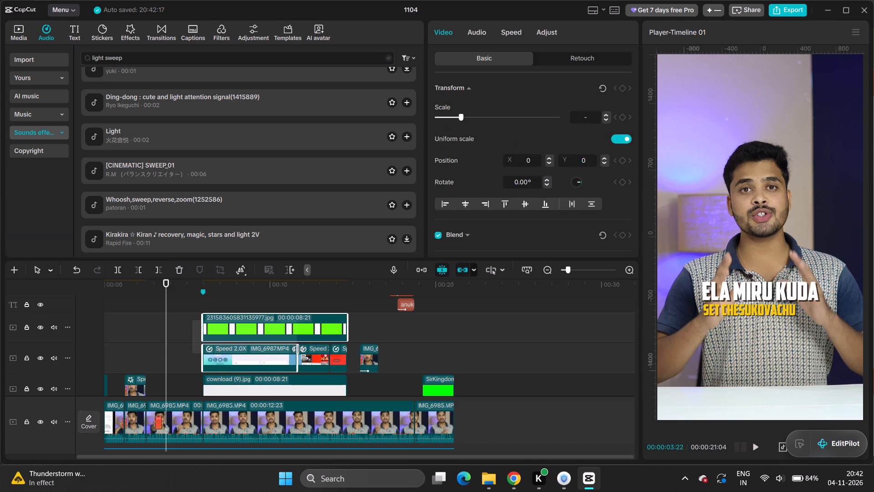
drag(302, 353, 356, 360)
click(356, 360)
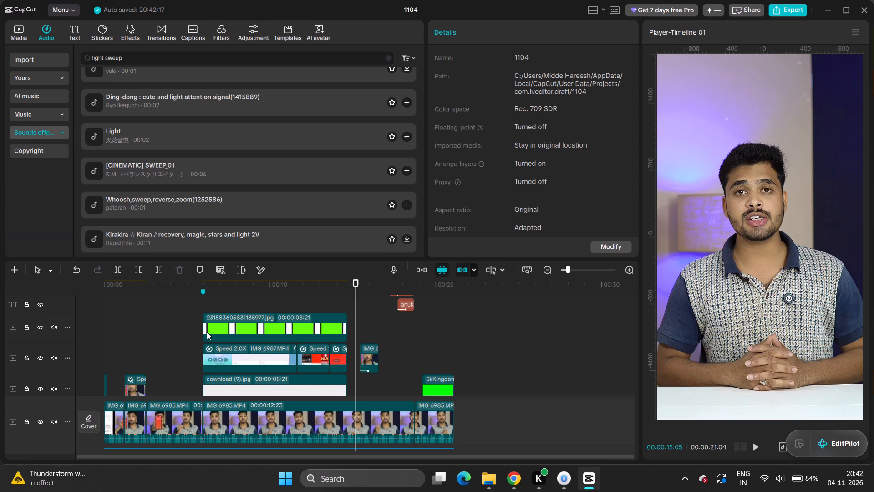
drag(186, 322, 210, 338)
drag(210, 338, 355, 357)
click(355, 357)
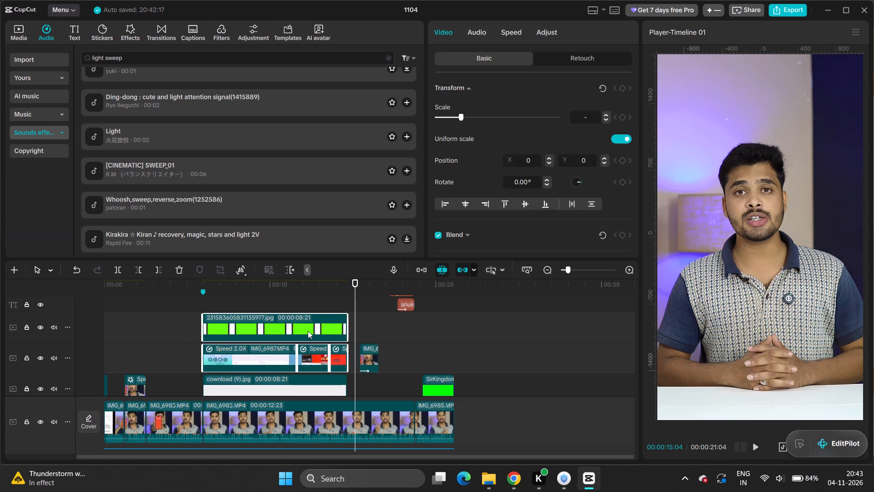
right_click(308, 331)
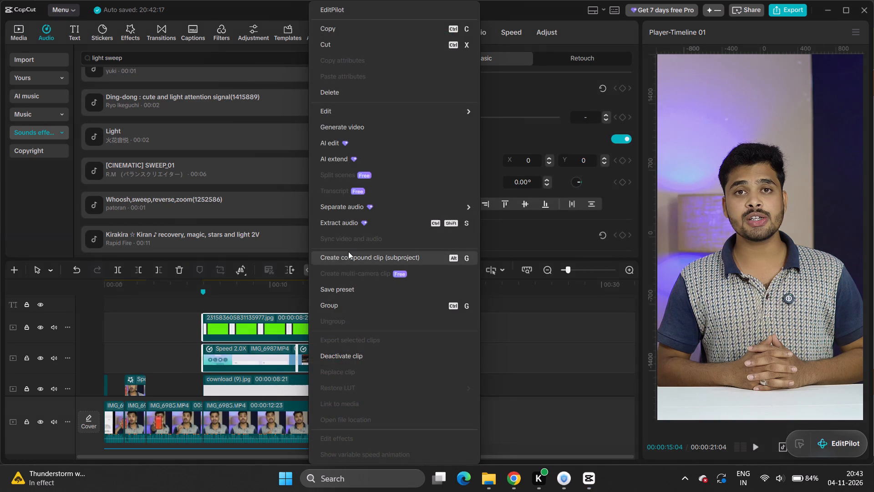
click(349, 251)
Set the scale of the new phone-screen compound clip to 105%.
drag(354, 282, 297, 295)
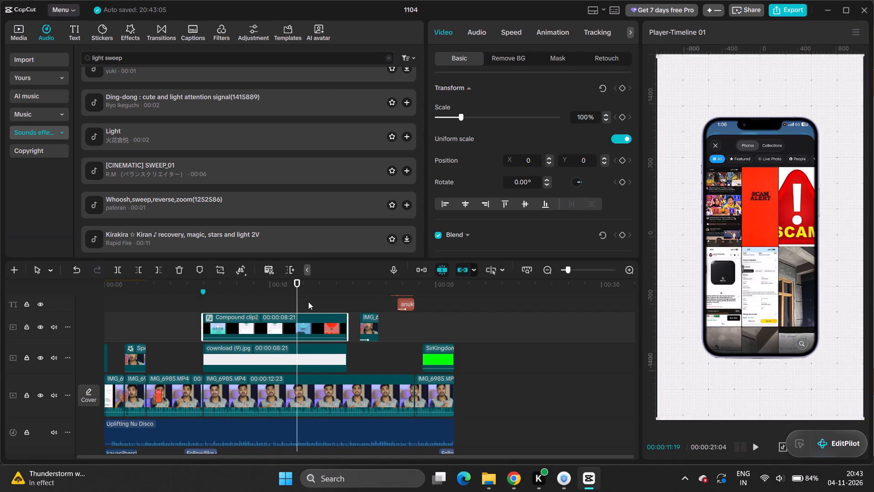
click(466, 115)
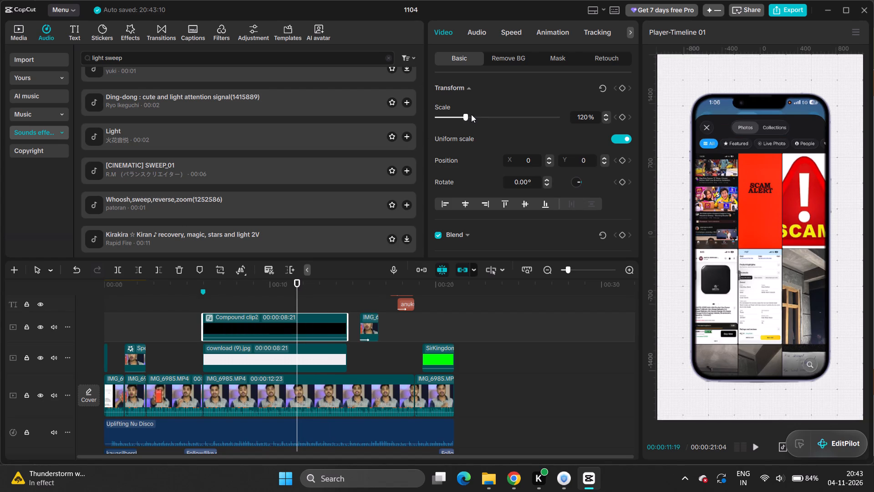
click(460, 116)
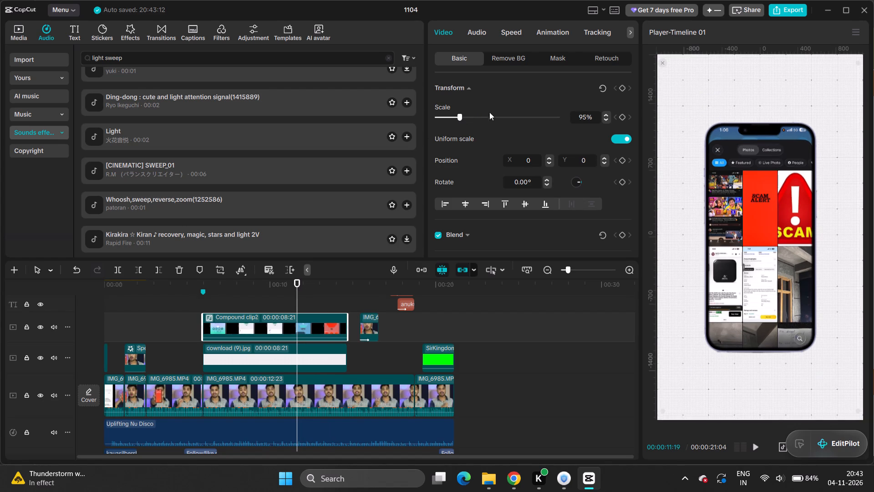
triple_click(605, 113)
triple_click(605, 113)
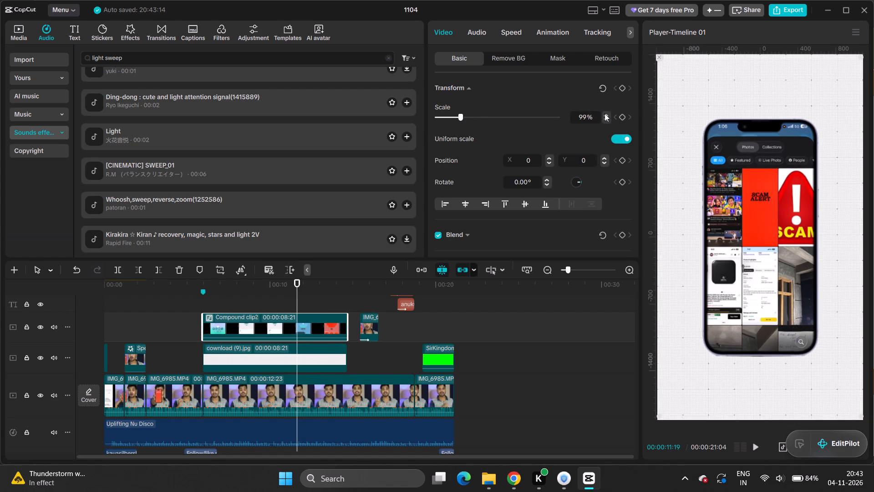
triple_click(605, 113)
click(605, 113)
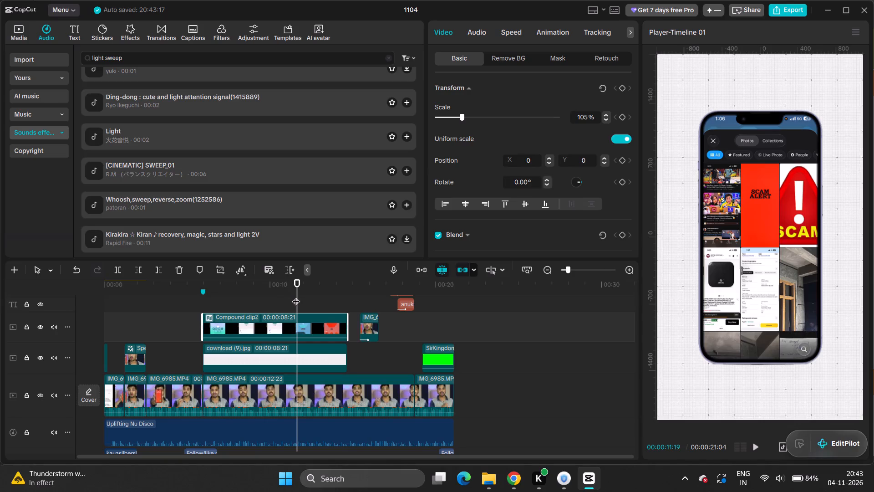
Play back the transition from the talking shot into the enlarged phone-screen clip, from about 3 s to 6 s.
drag(297, 296, 159, 295)
double_click(159, 295)
key(space)
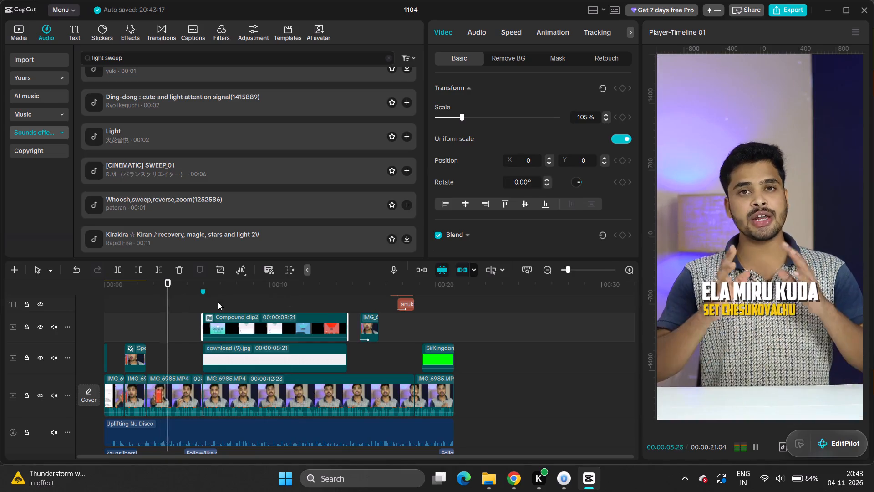
key(space)
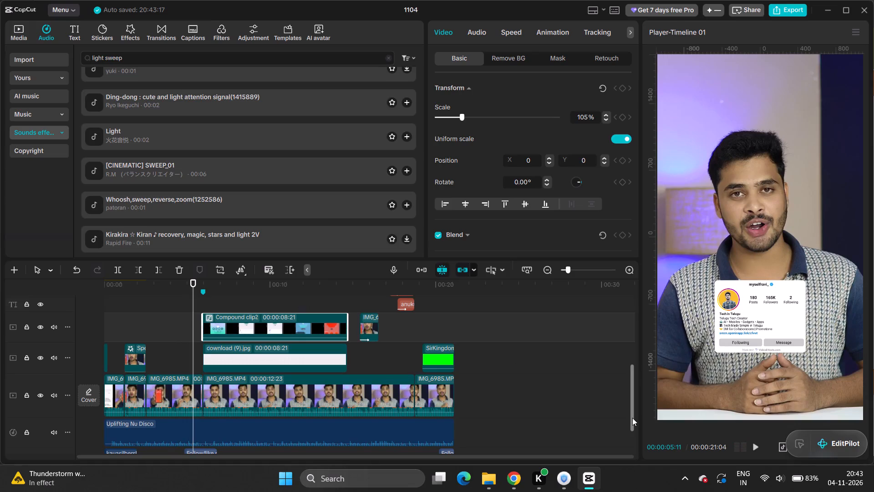
key(space)
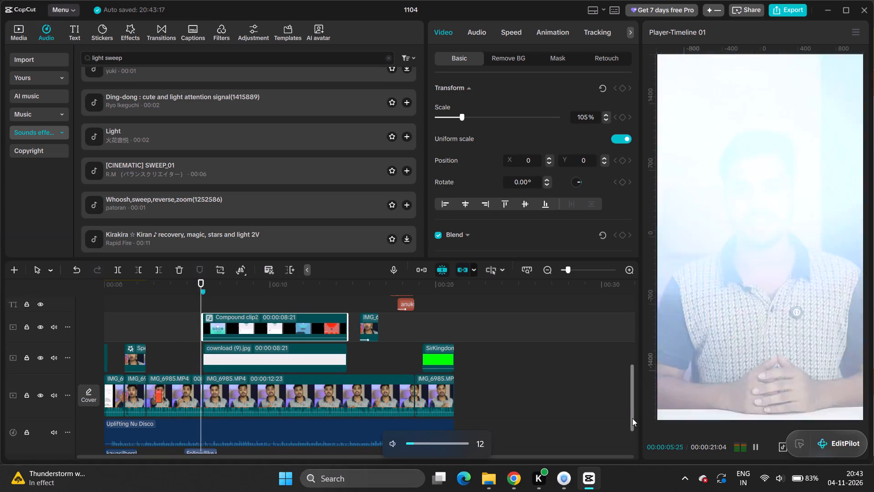
key(space)
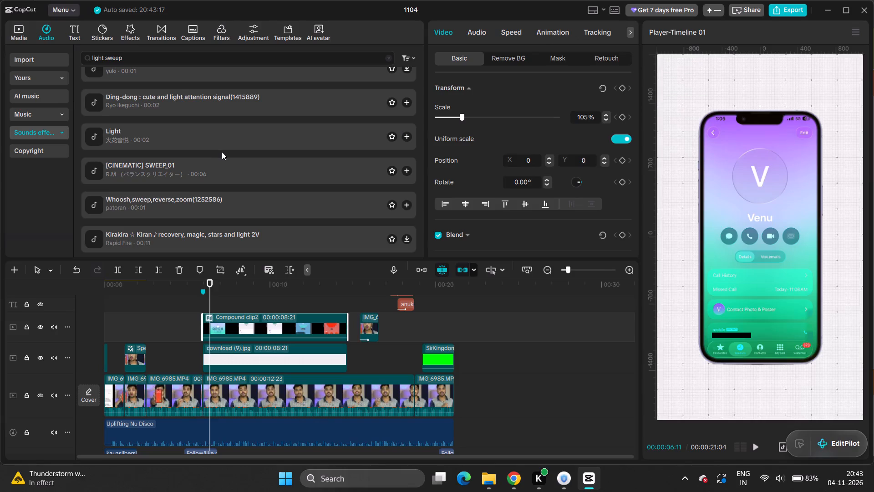
Combine all clips on the timeline into a single compound clip.
key(ctrl+a)
right_click(291, 386)
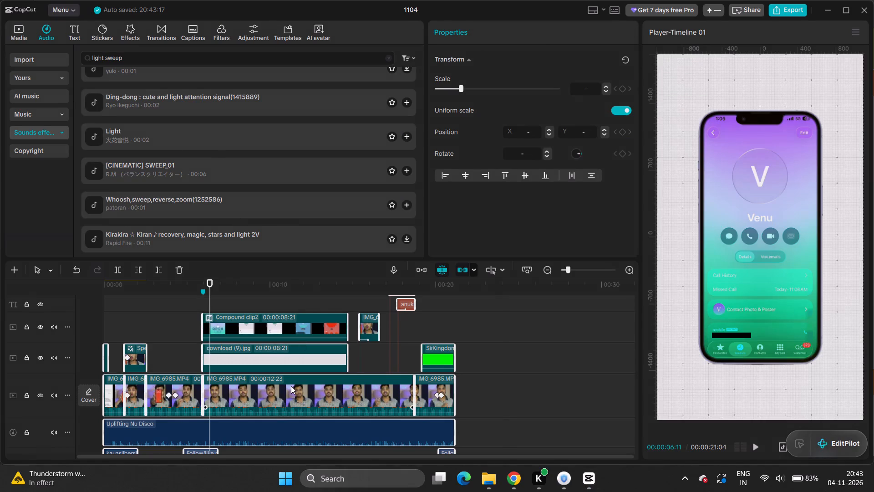
click(375, 294)
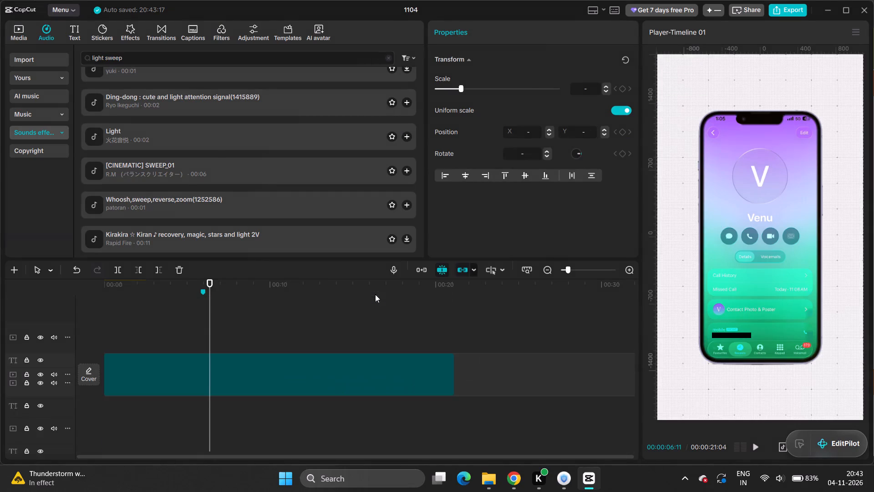
Enable motion blur on the full-length compound clip with the blur set to 2, and return the playhead to the start.
click(468, 34)
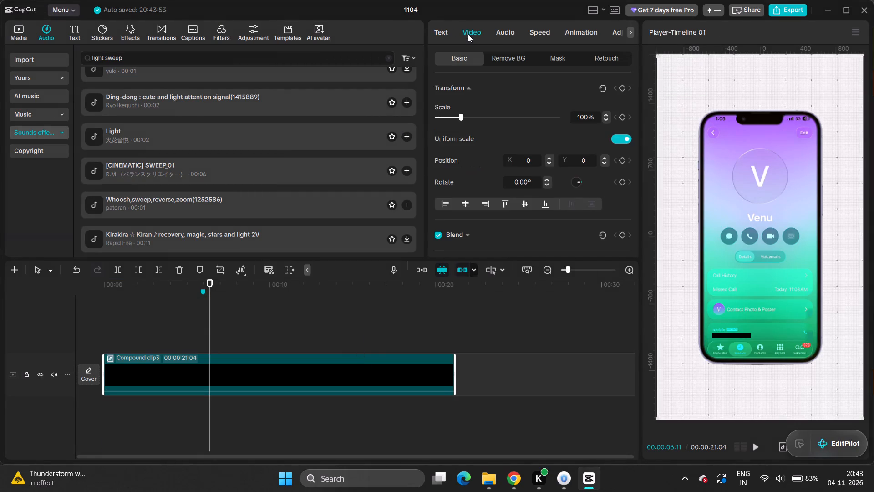
scroll(477, 157, down, 13)
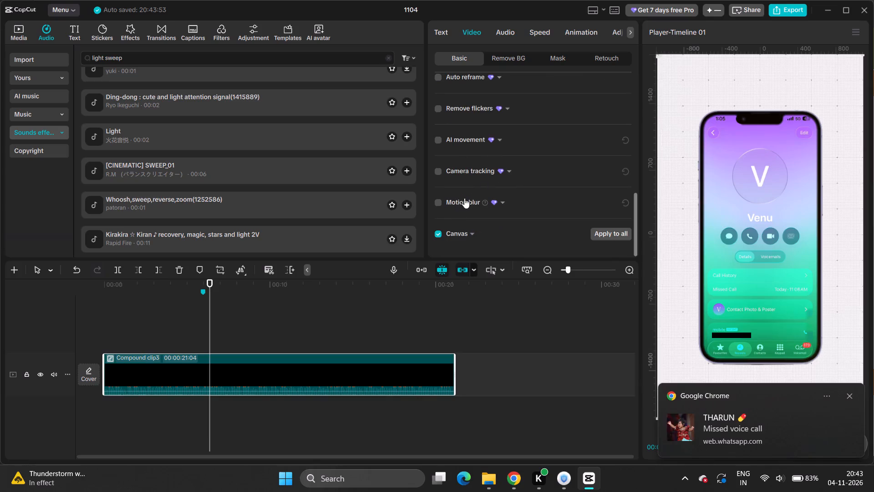
click(436, 202)
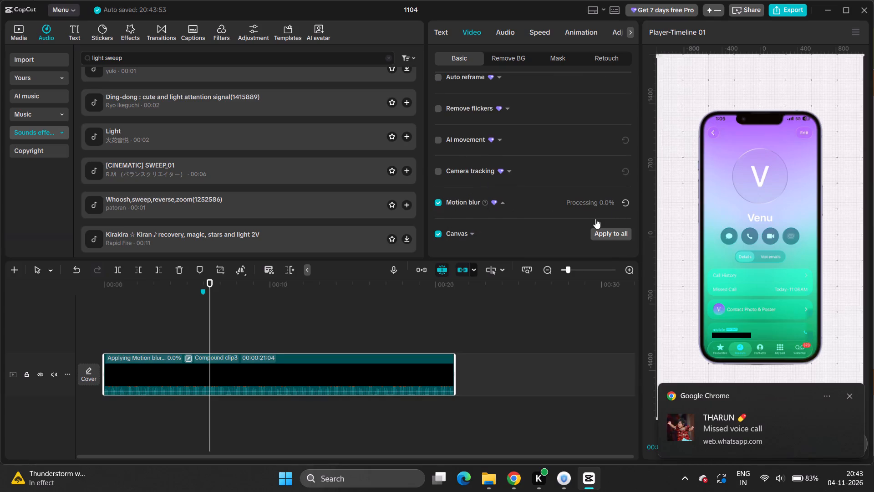
double_click(590, 229)
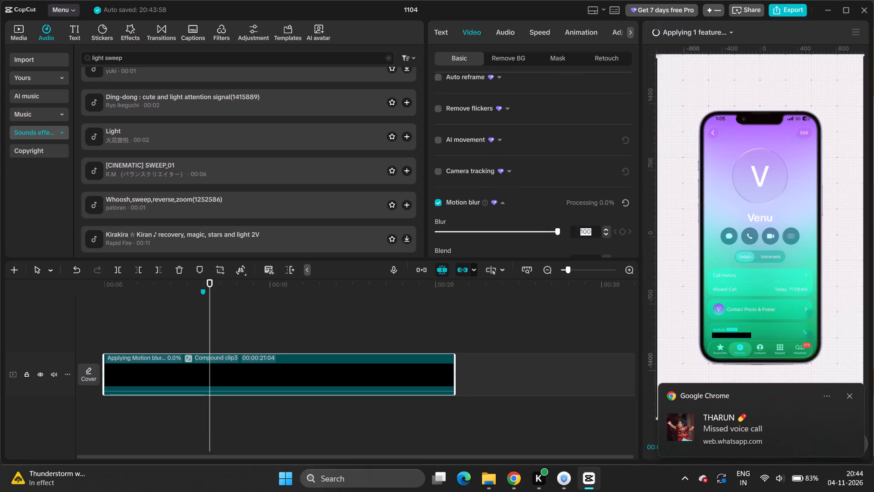
key(2)
key(Return)
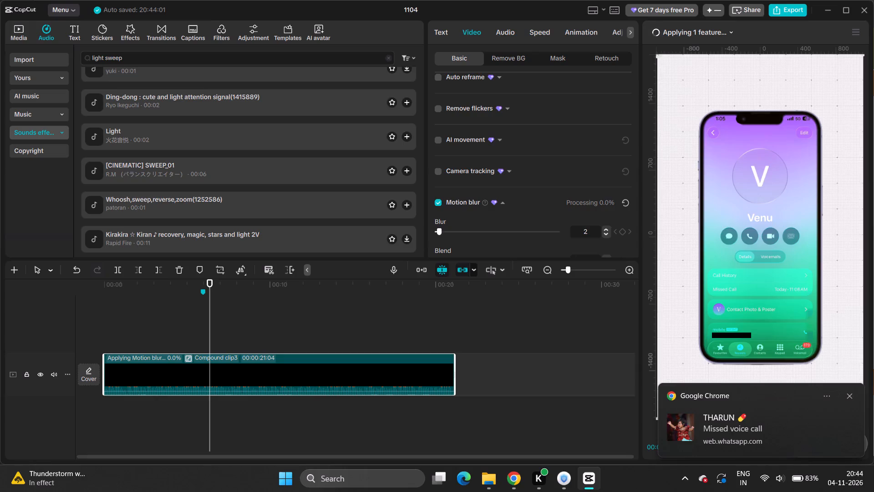
drag(208, 333, 44, 350)
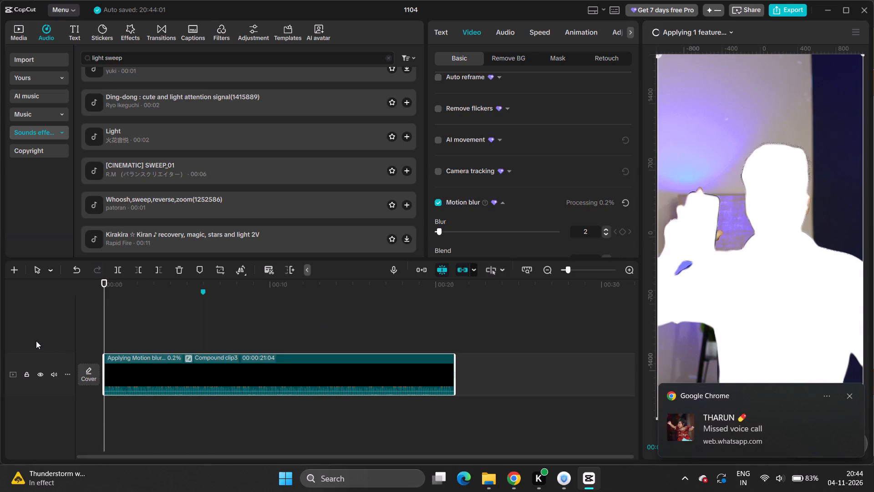
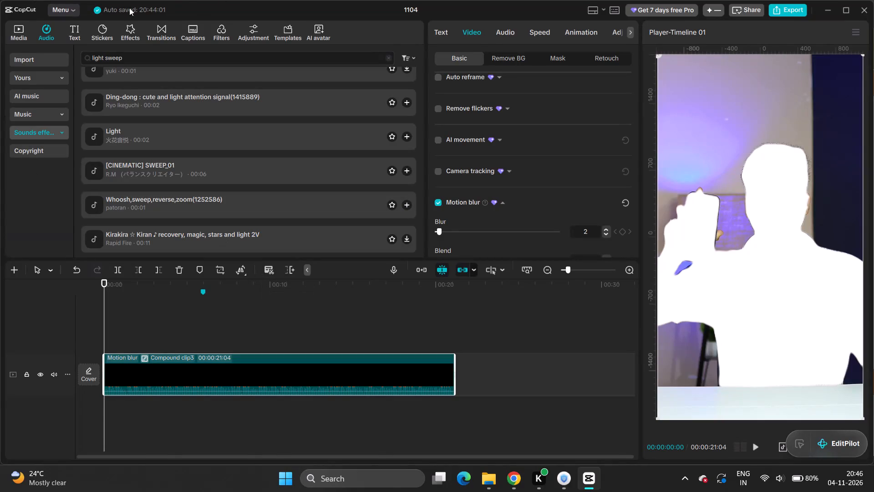
Close the 1104 project's editor by returning to the home page, and go to the list of saved projects.
click(68, 6)
click(102, 120)
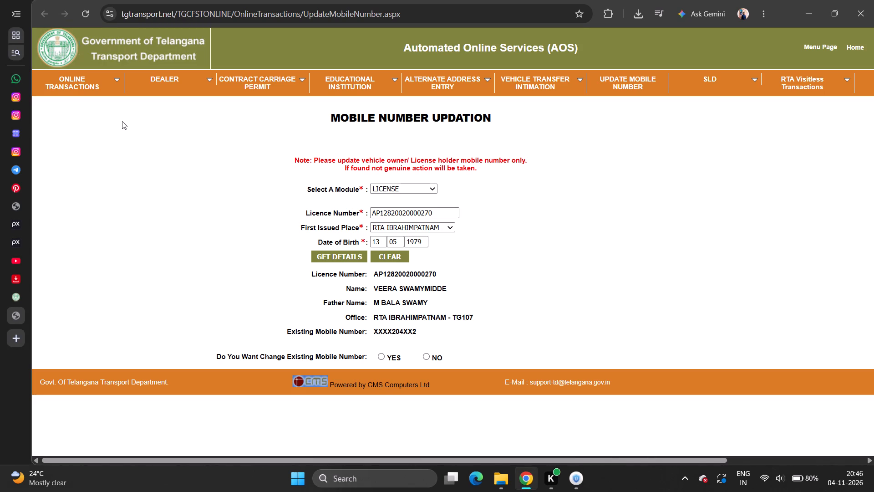
scroll(381, 219, down, 1)
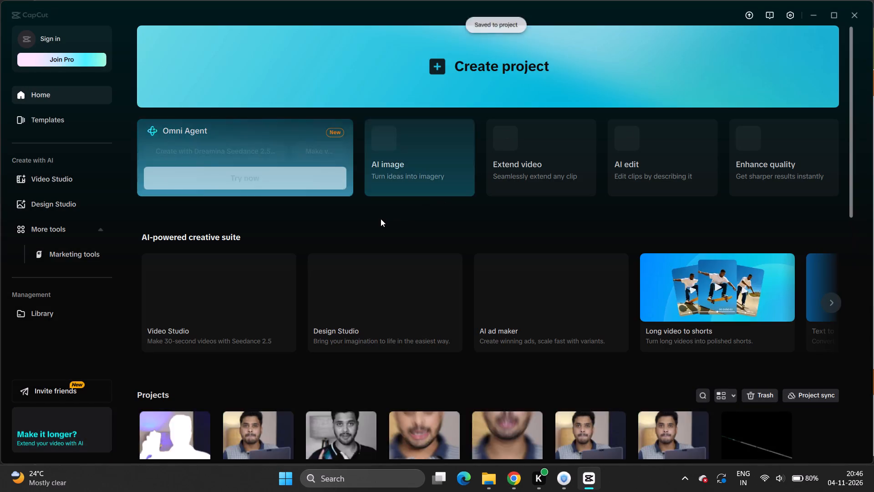
scroll(381, 219, down, 1)
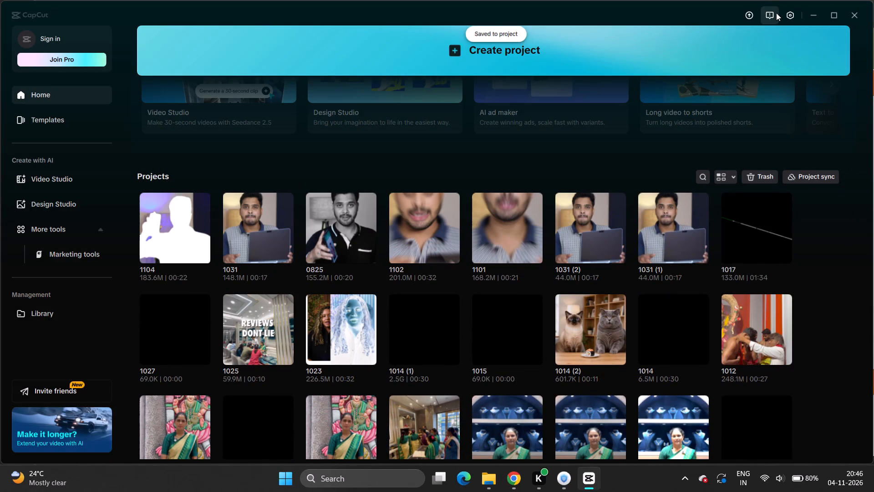
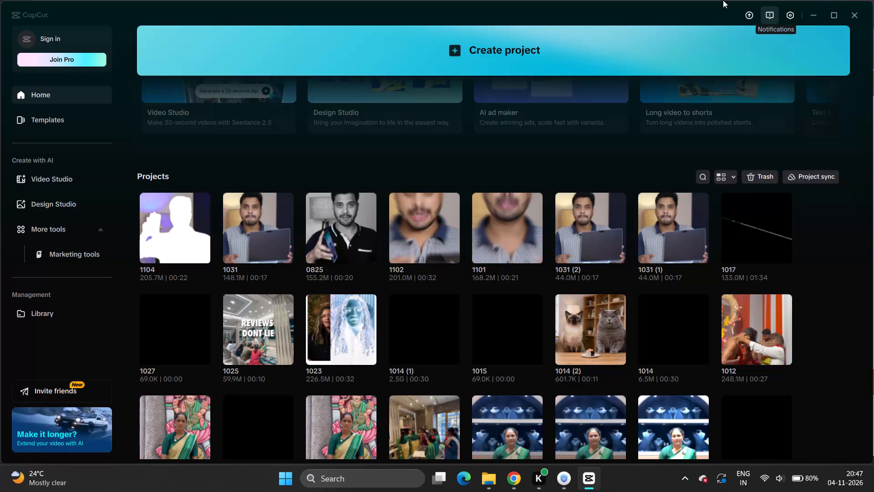
In the global settings, browse to the project save location and select the full path of the com.lveditor.draft folder.
click(789, 11)
click(797, 37)
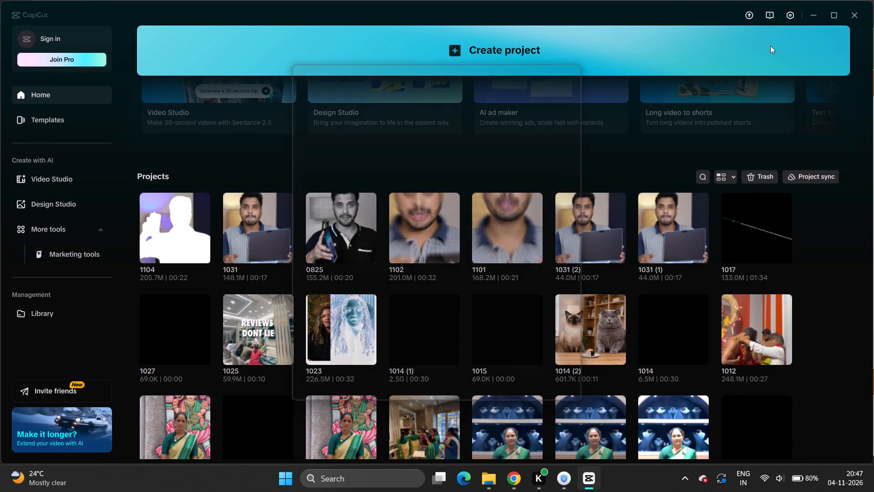
click(553, 135)
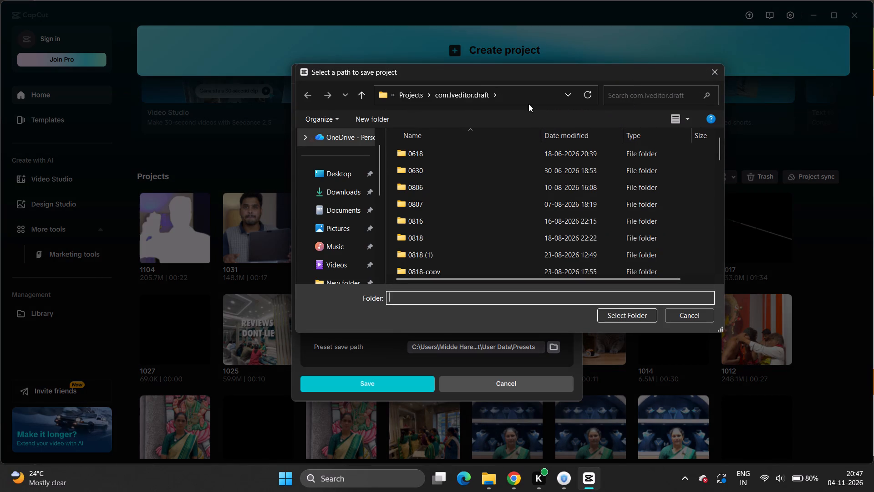
click(523, 94)
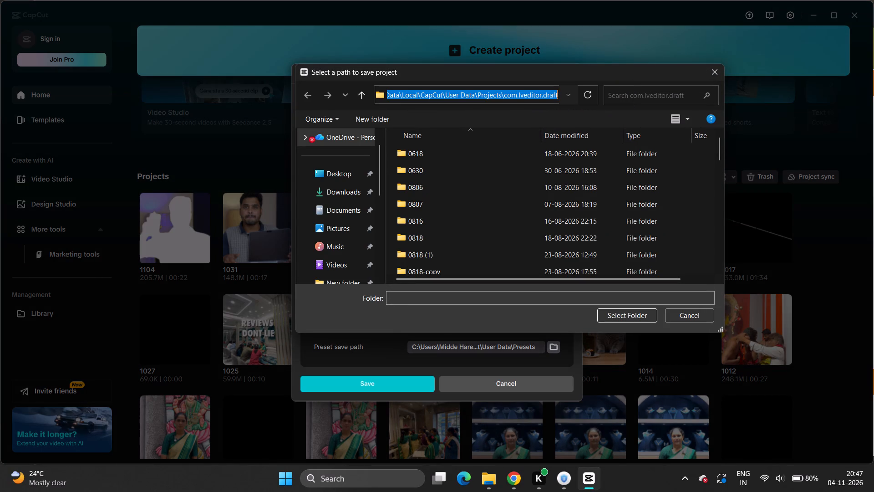
Copy the selected com.lveditor.draft folder path and open that location in a separate File Explorer window.
key(ctrl+c)
key(super+r)
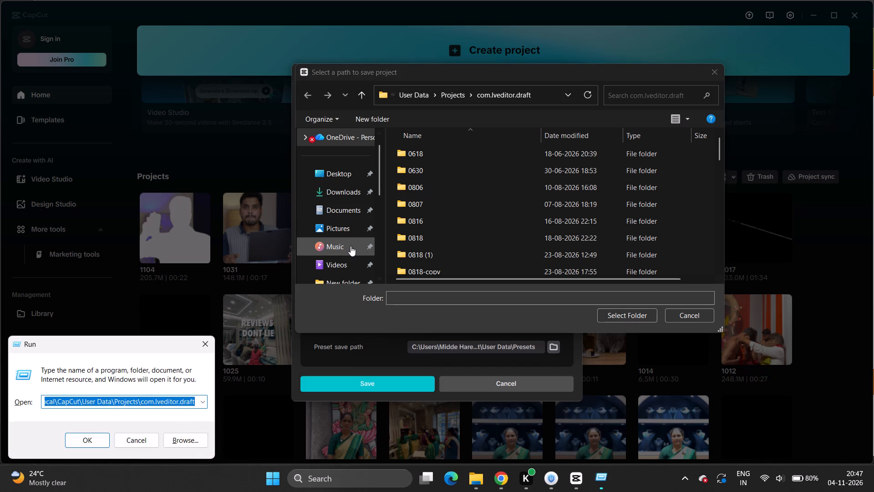
ctrl+click(349, 245)
key(ctrl+v)
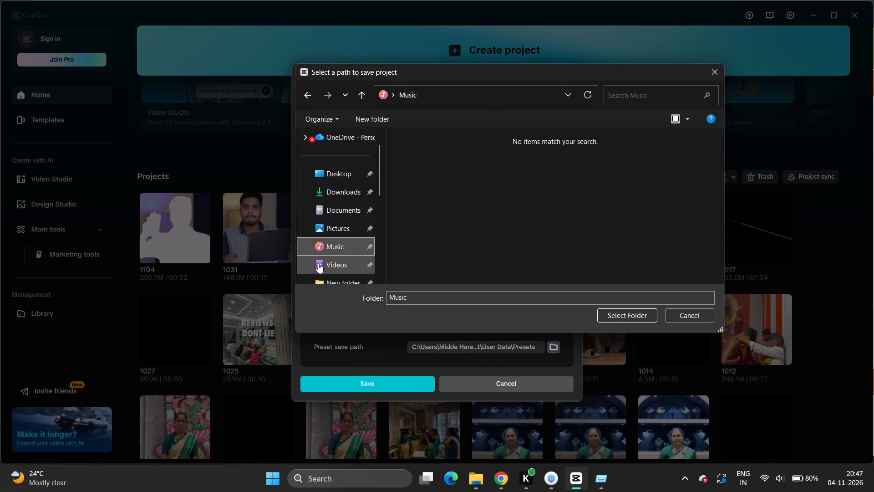
key(super+r)
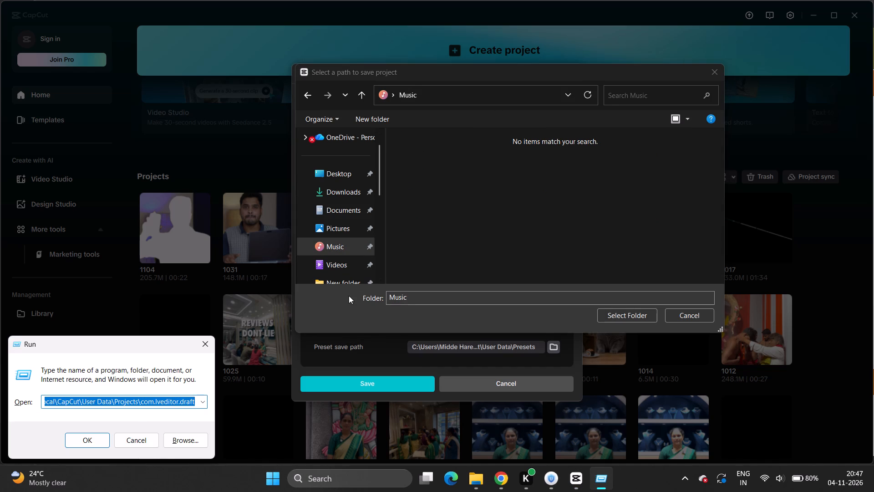
key(ctrl+v)
key(Return)
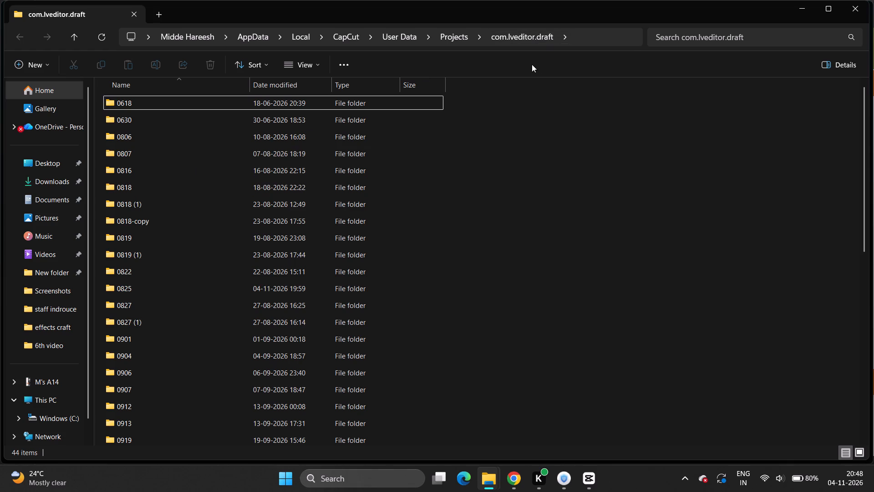
Open the videoAlg folder inside the 1104 project's Resources folder and select its full path.
scroll(393, 220, down, 5)
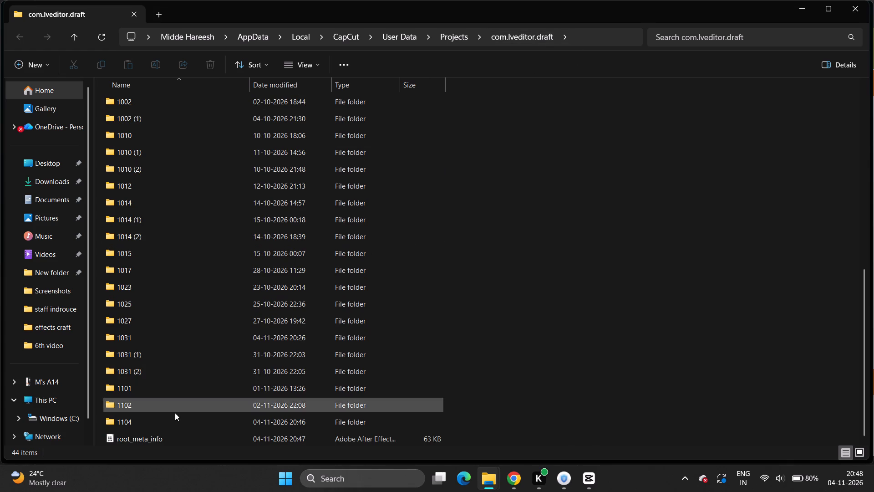
double_click(154, 426)
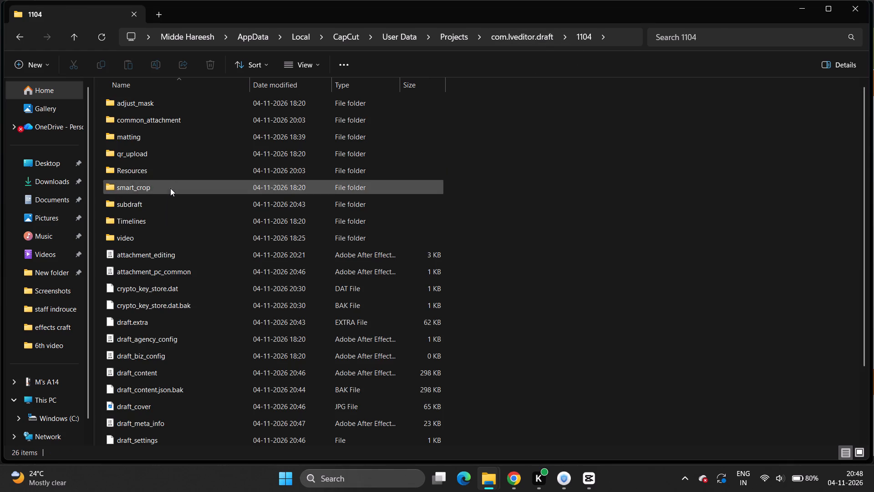
double_click(174, 174)
double_click(174, 174)
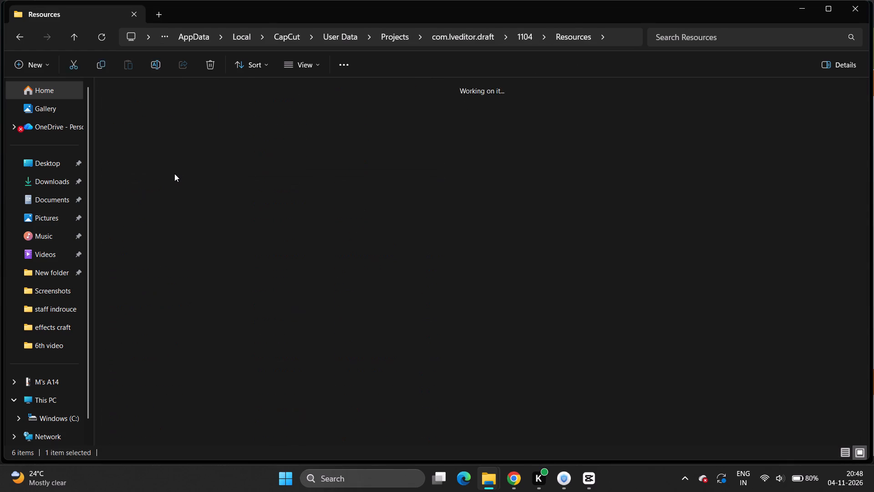
click(614, 38)
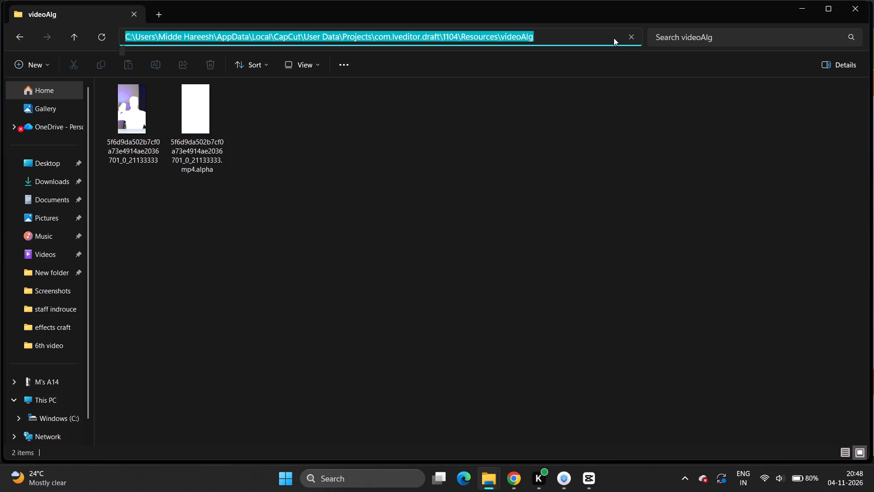
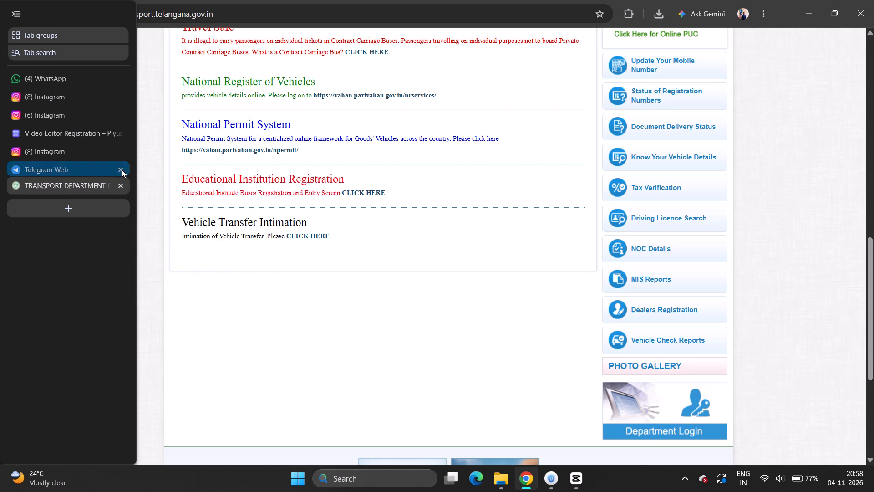
Close the unneeded Chrome tabs: the (8) Instagram tab above Telegram Web, the Video Editor Registration tab and the (6) Instagram tab.
click(119, 150)
click(122, 134)
click(121, 118)
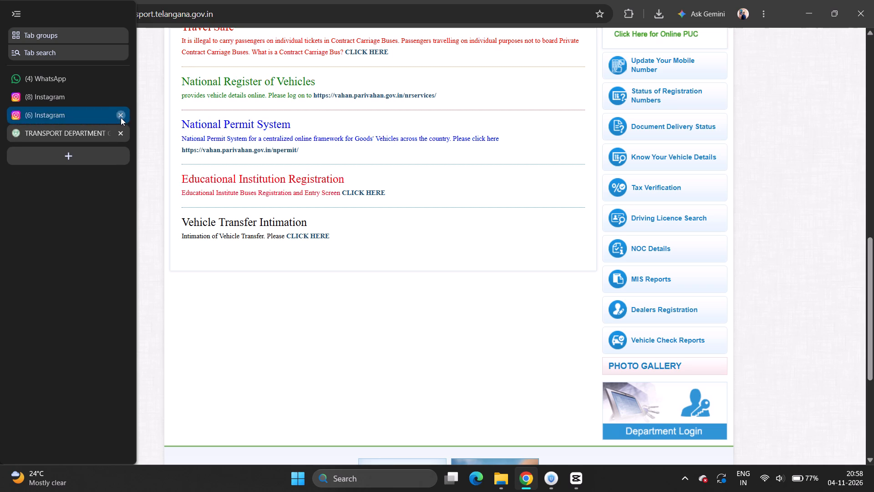
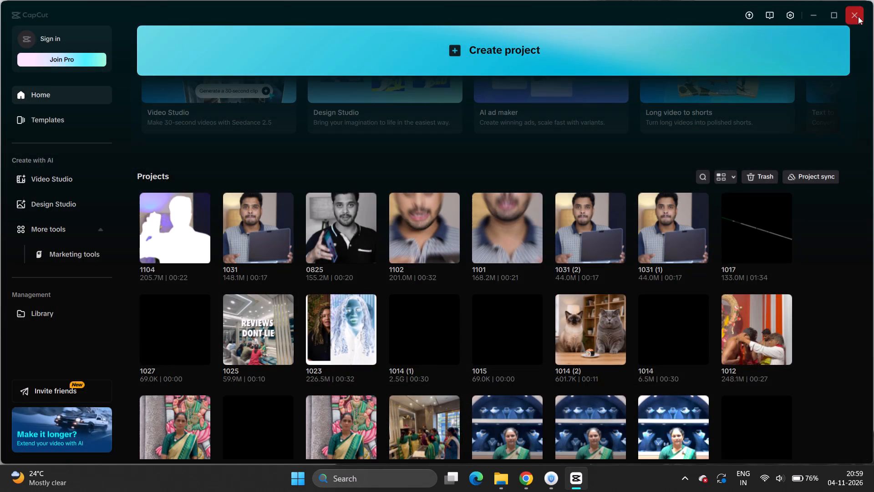
Close CapCut and the File Explorer window showing project 1104's videoAlg folder.
click(854, 16)
click(860, 15)
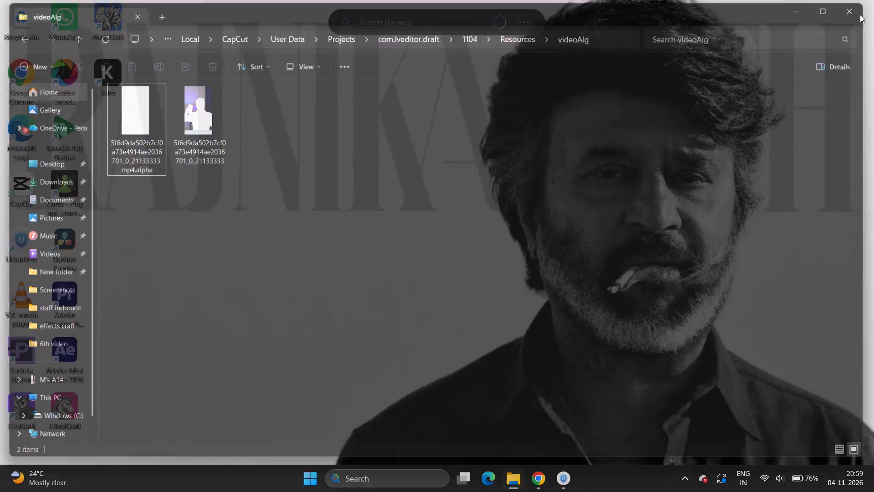
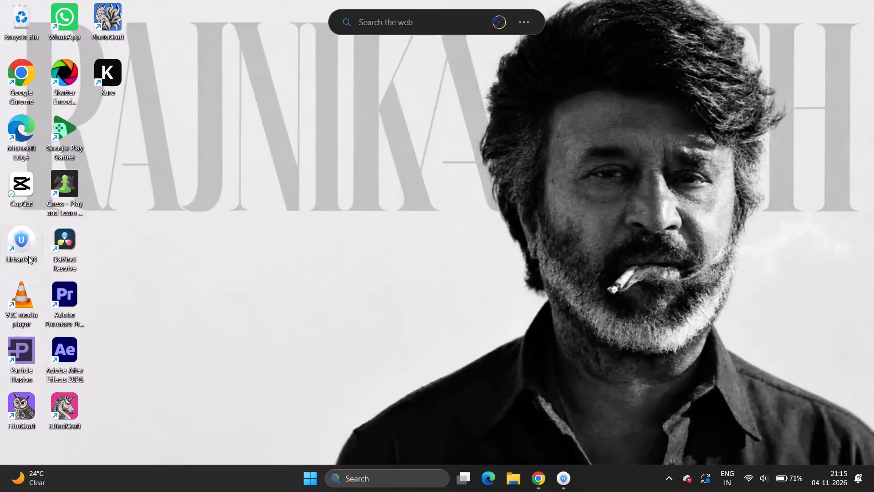
Open UrbanVPN, continue with the free version, start a connection to the United States, and minimise its window.
click(25, 201)
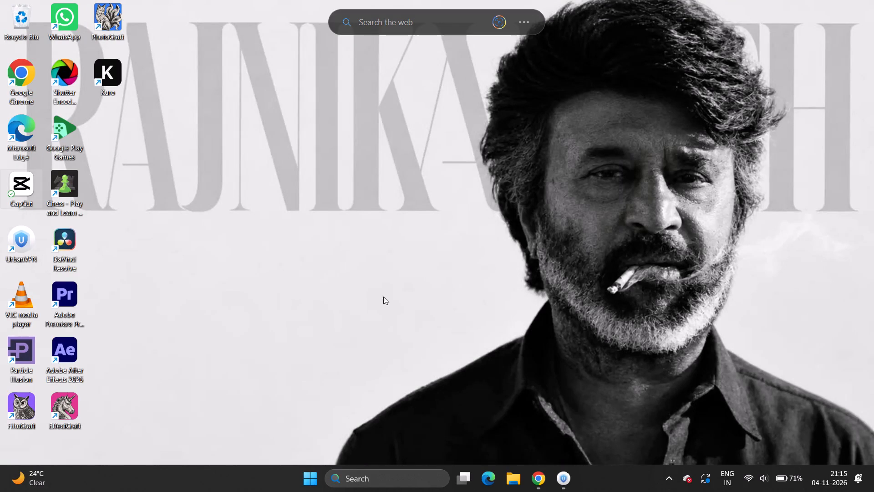
click(566, 482)
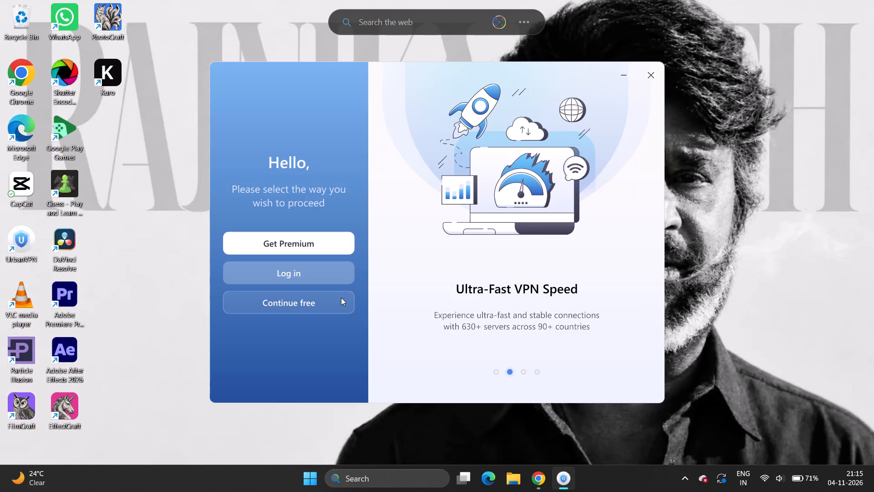
click(341, 297)
click(361, 168)
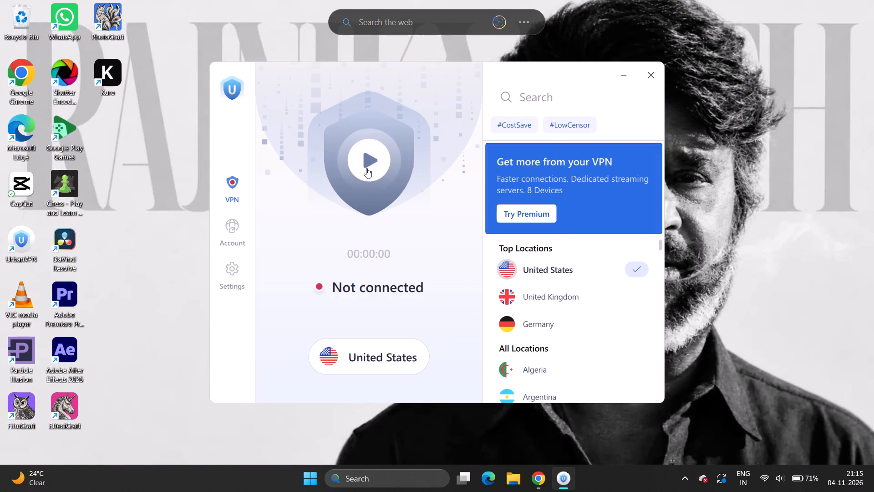
click(370, 167)
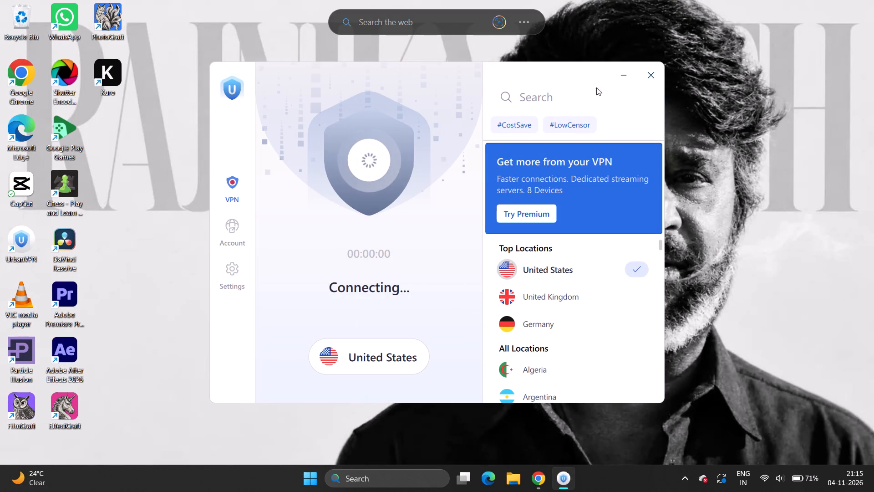
click(629, 77)
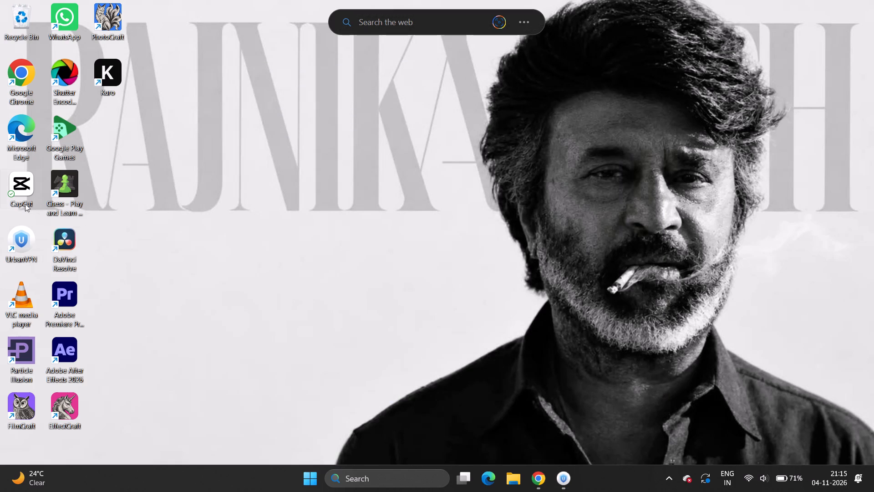
Relaunch CapCut, dismiss the Pro offer, and open the first project, 1104.
double_click(28, 189)
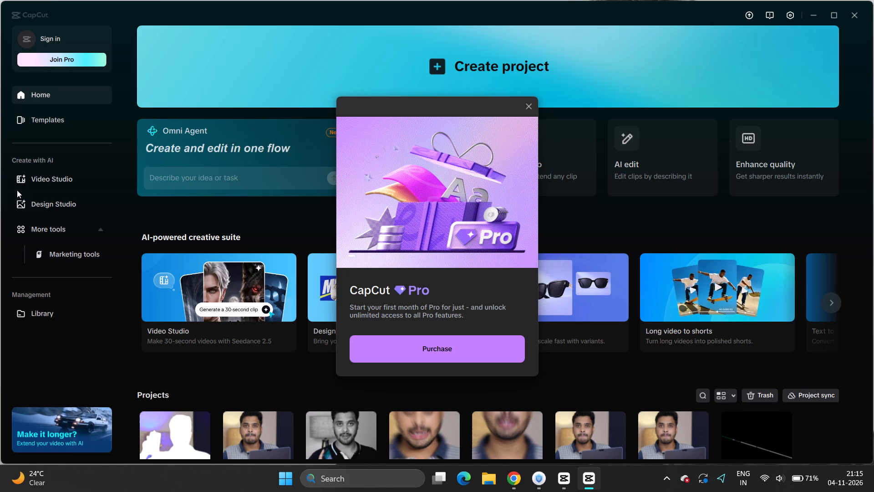
click(528, 105)
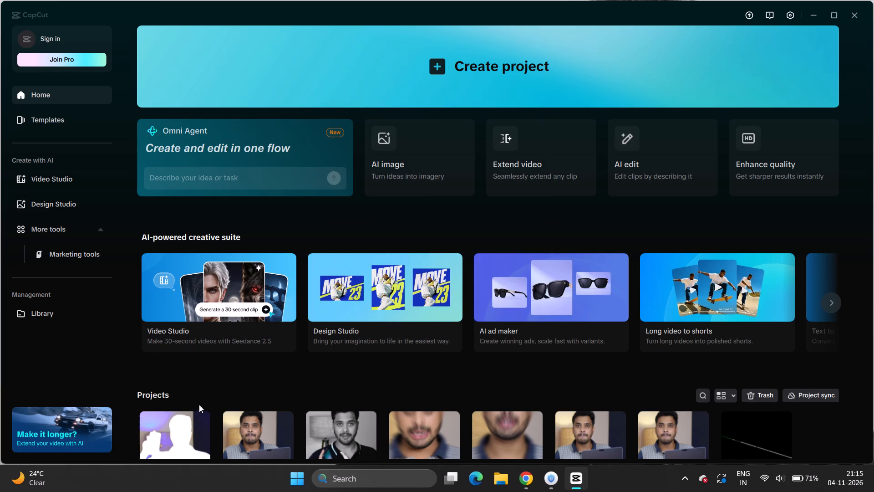
click(196, 410)
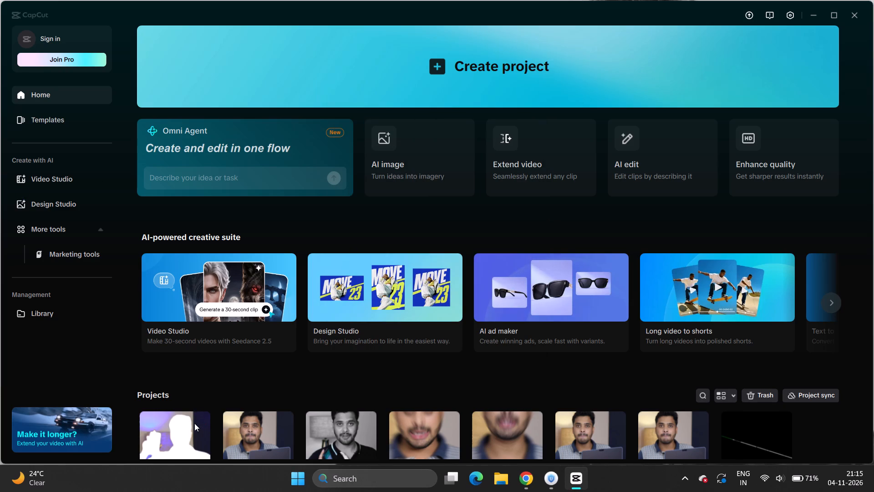
click(194, 423)
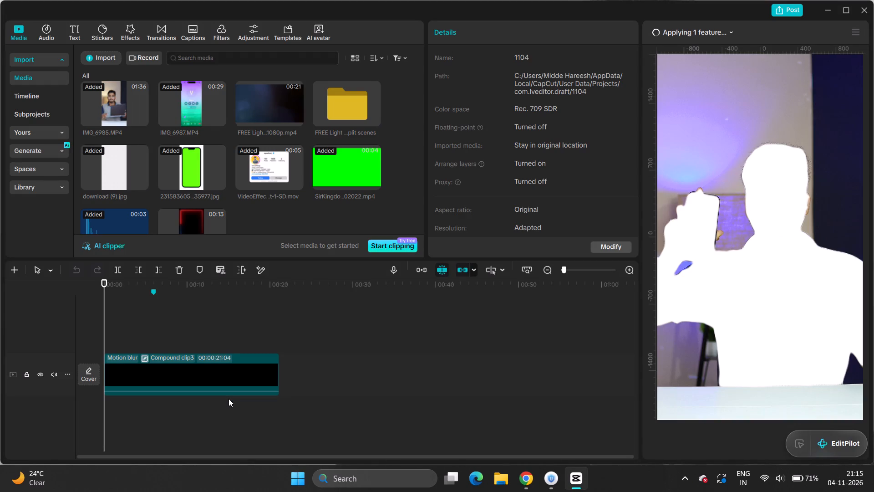
Undo the compound clip on the timeline that carries the motion blur, splitting it back into its separate clips.
click(239, 383)
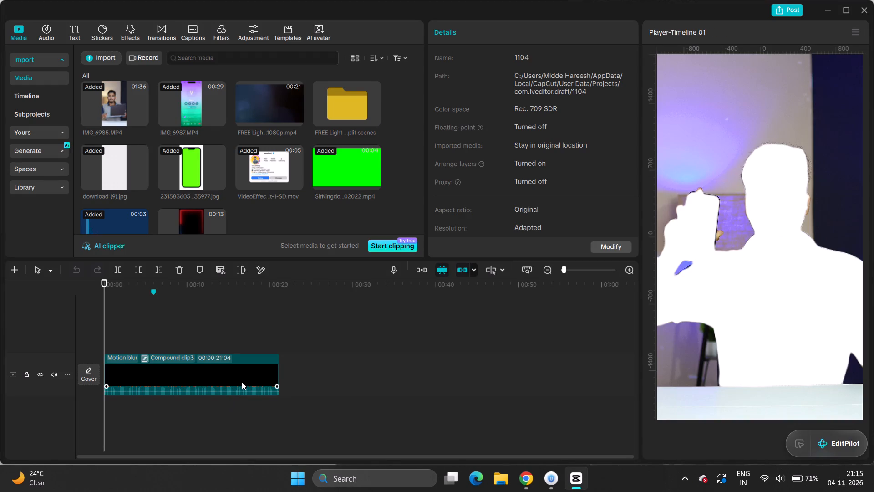
right_click(242, 382)
click(306, 273)
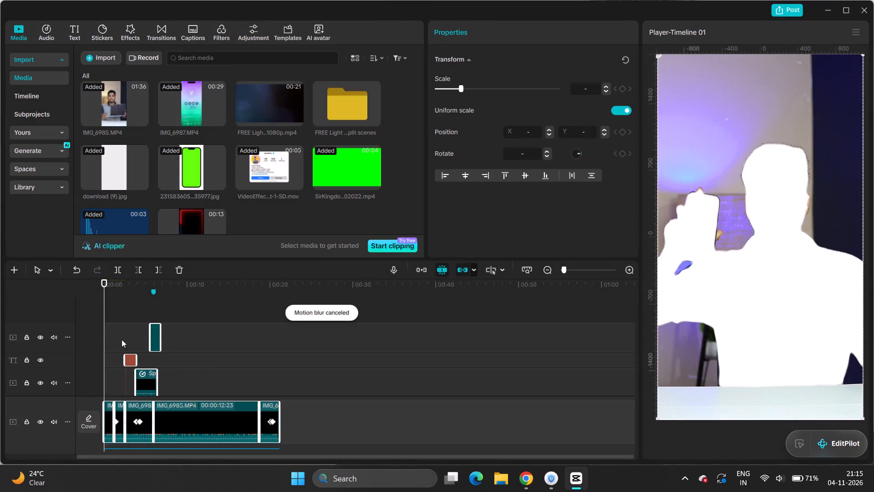
Enlarge the phone overlay, Compound clip2, to a uniform scale of about 123%.
click(198, 359)
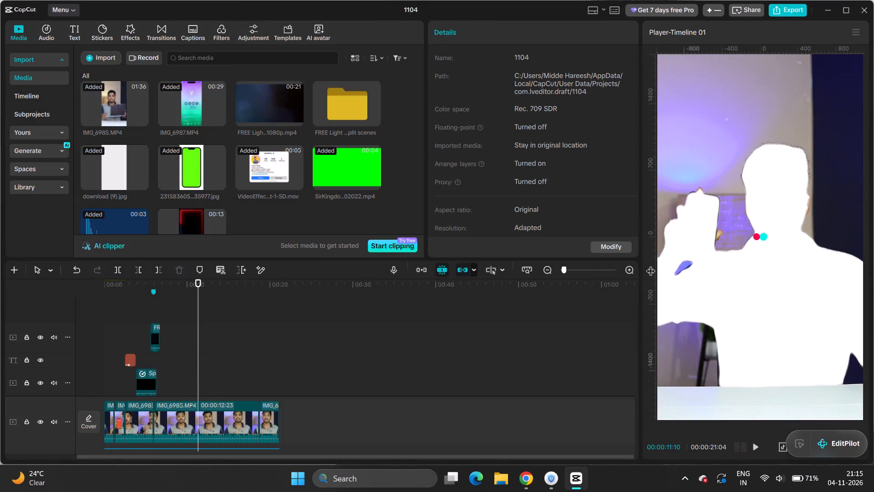
double_click(634, 274)
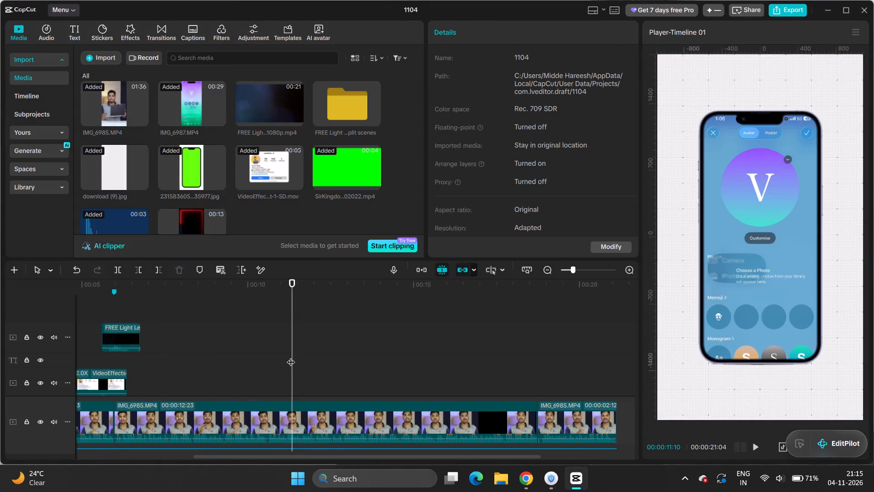
drag(291, 356, 166, 364)
scroll(258, 355, down, 9)
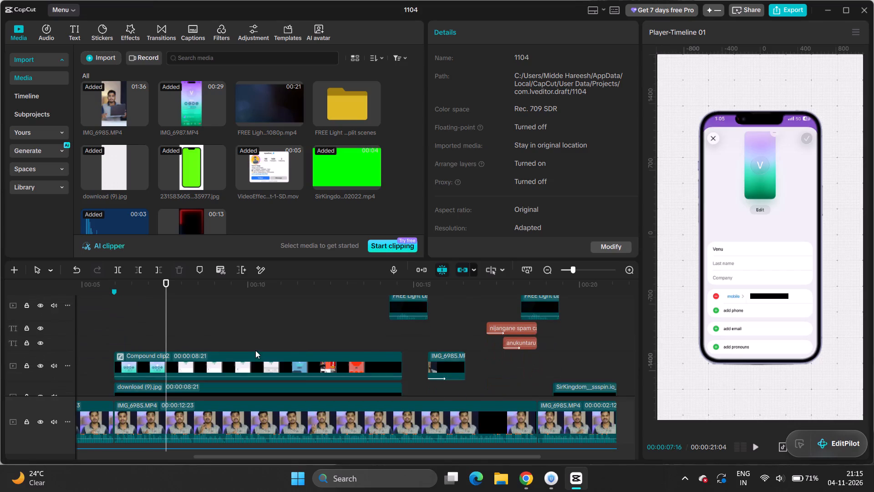
scroll(257, 348, down, 1)
click(300, 342)
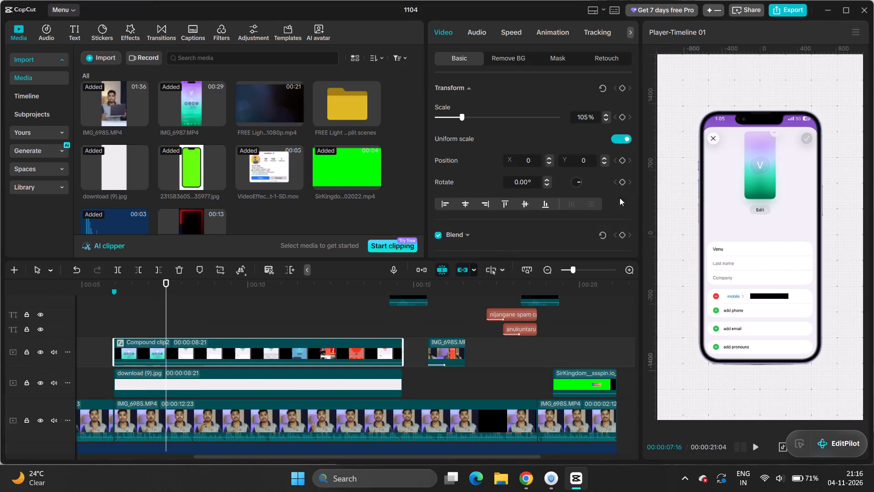
click(475, 117)
click(471, 116)
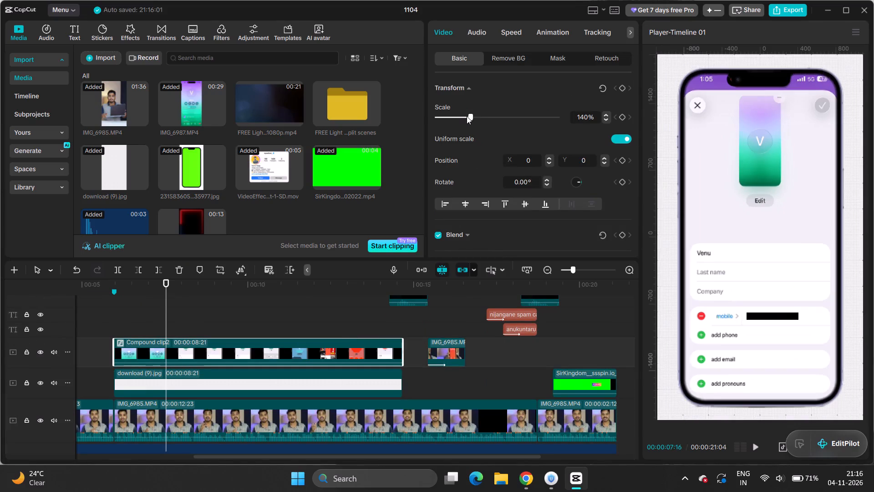
click(466, 116)
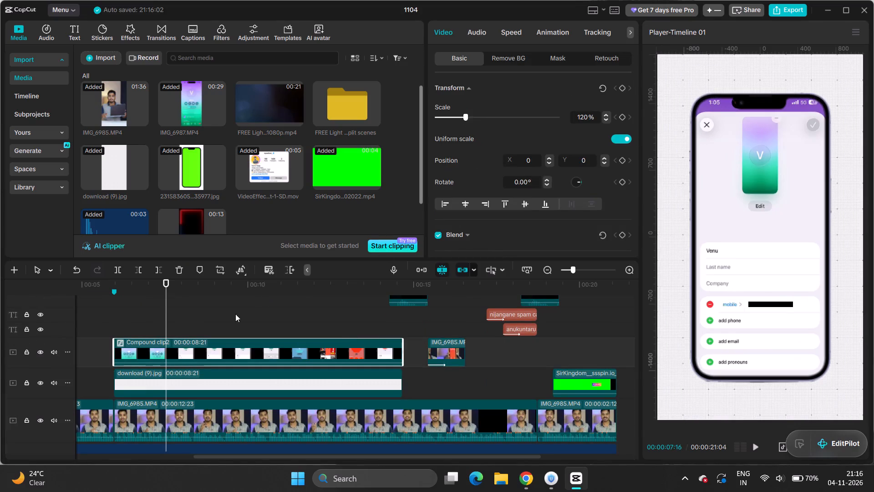
click(606, 113)
double_click(606, 113)
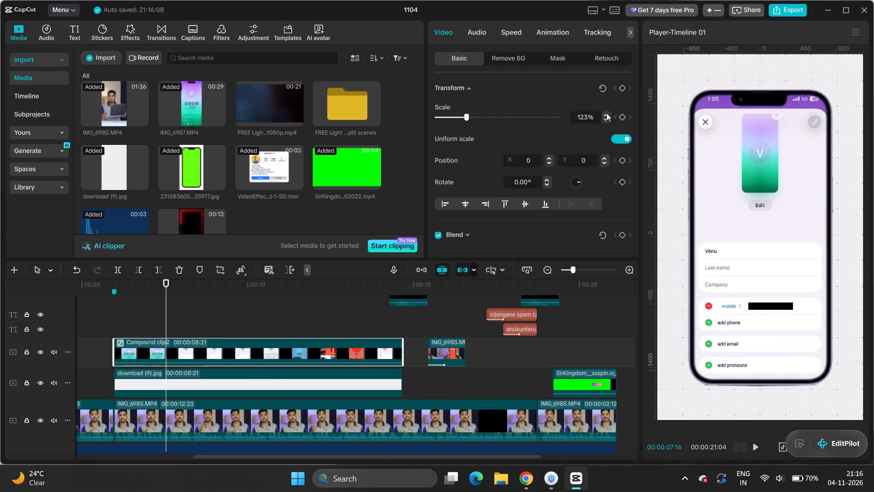
click(606, 113)
Select all the clips on the timeline and combine them into one new compound clip.
click(295, 317)
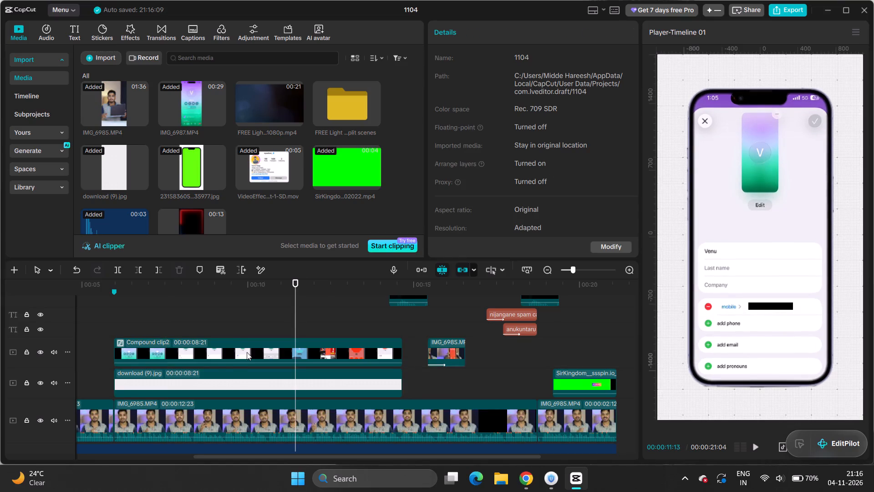
key(ctrl+a)
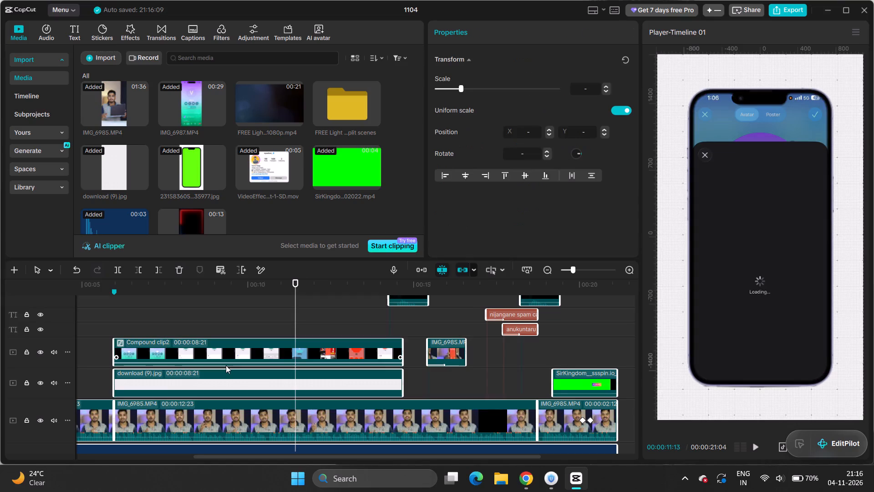
right_click(226, 365)
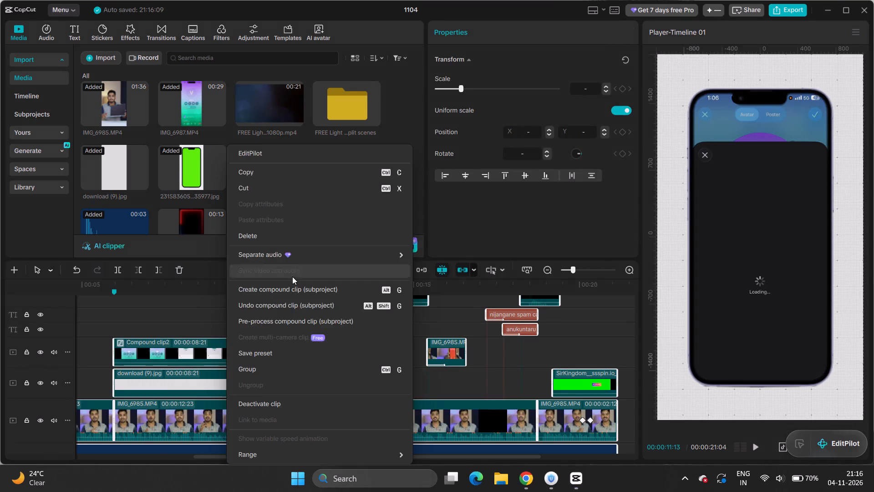
click(292, 287)
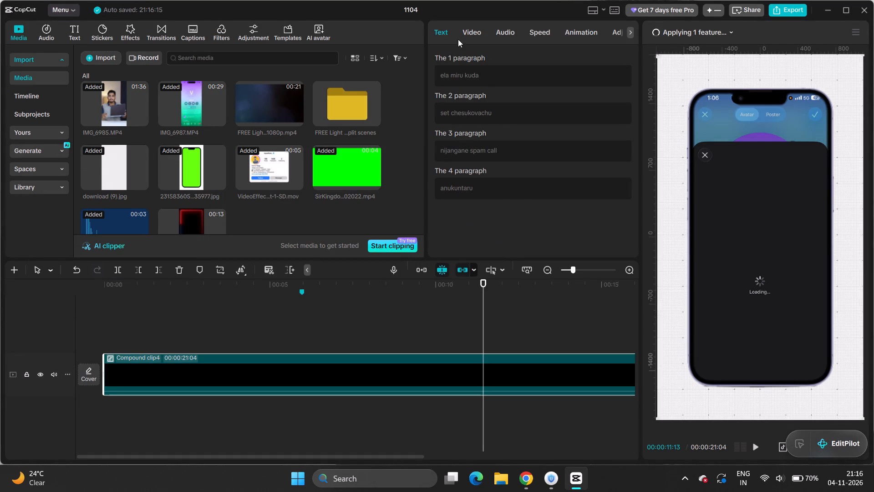
Enable Motion blur on the new compound clip and set its Blur to 2.
click(466, 34)
scroll(468, 187, down, 8)
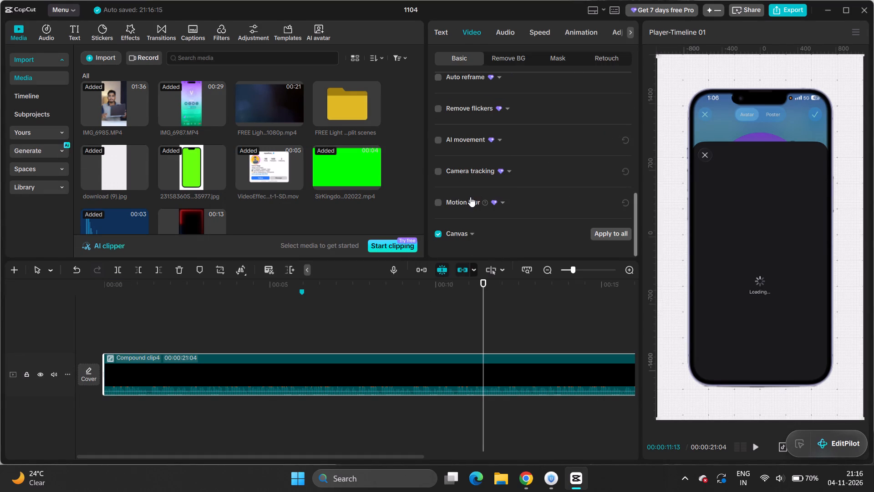
click(438, 202)
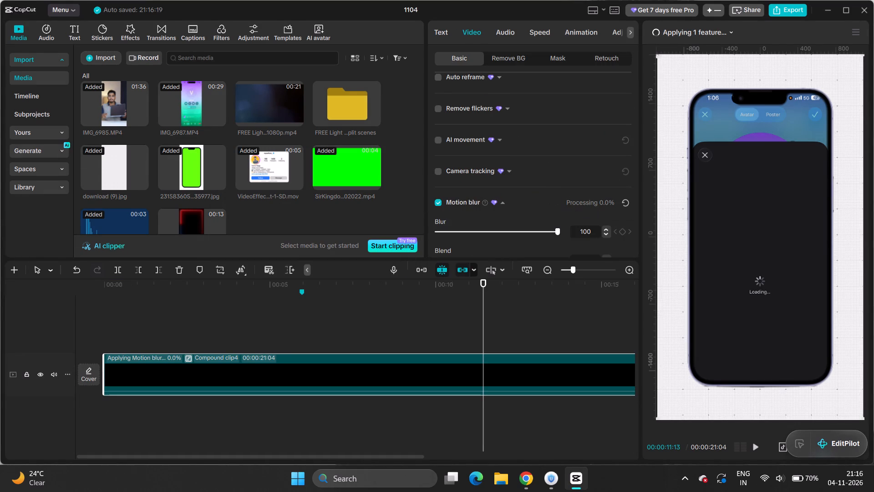
double_click(590, 228)
key(2)
key(Return)
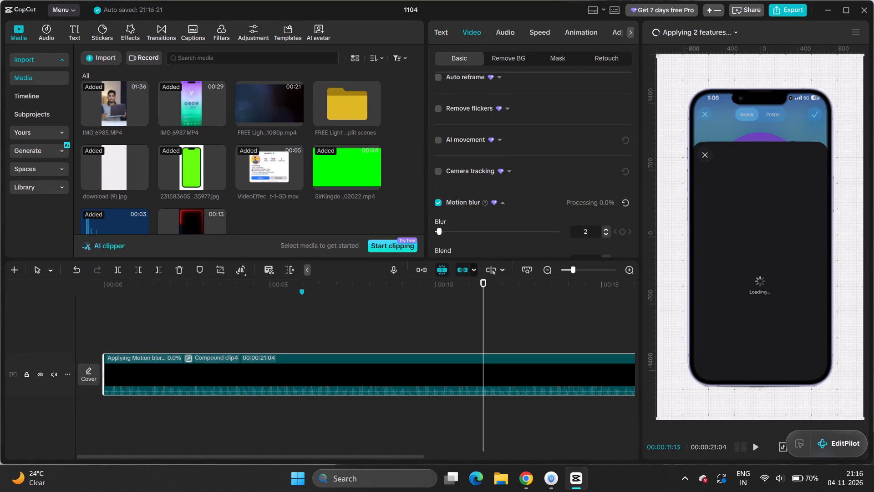
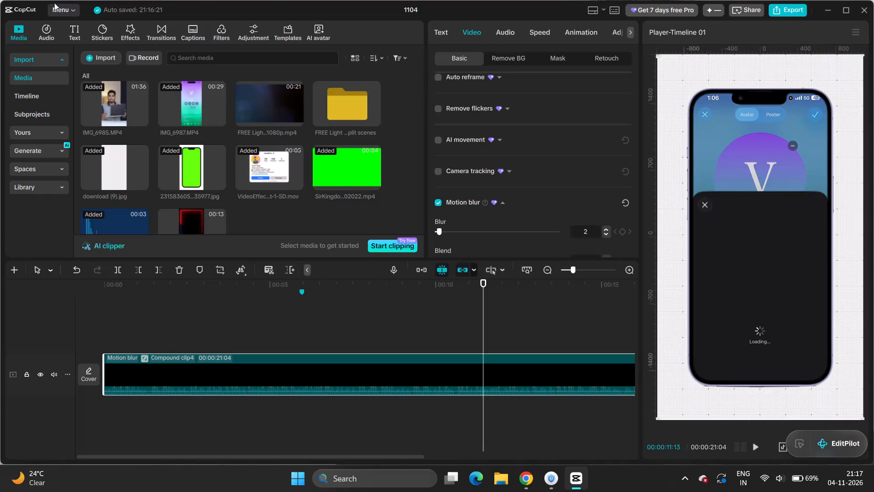
Leave project 1104 and go back to the home page.
click(59, 8)
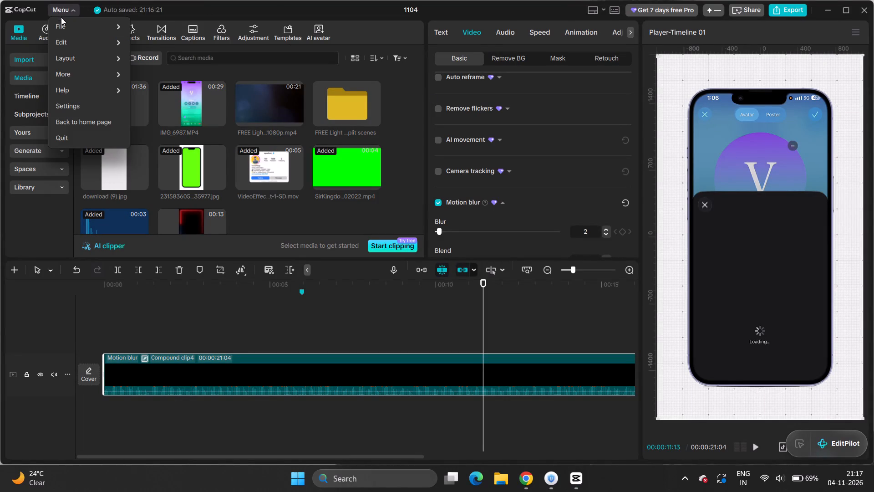
click(66, 120)
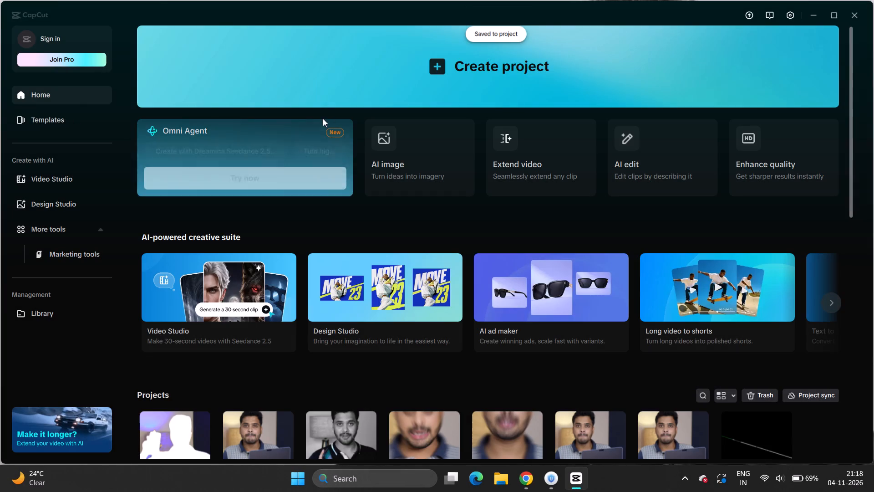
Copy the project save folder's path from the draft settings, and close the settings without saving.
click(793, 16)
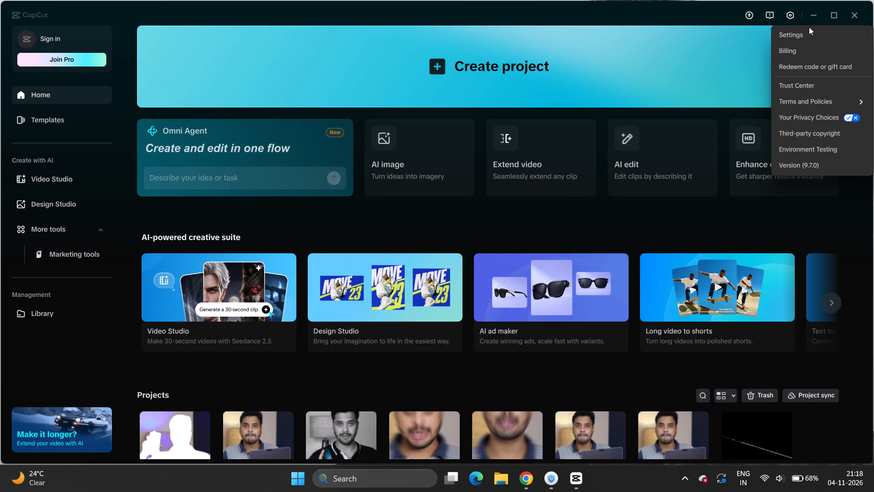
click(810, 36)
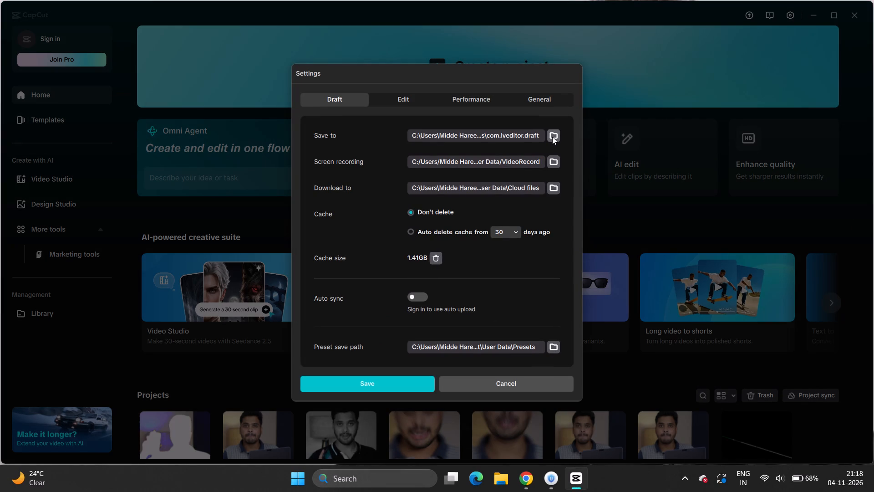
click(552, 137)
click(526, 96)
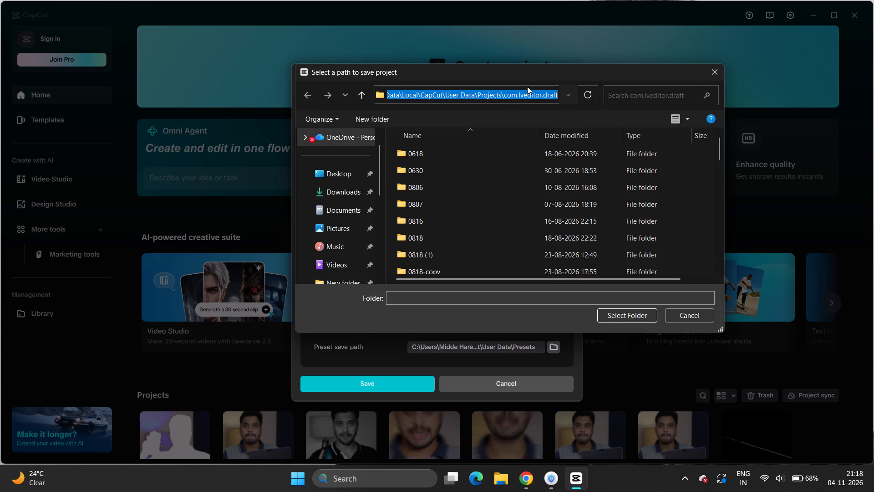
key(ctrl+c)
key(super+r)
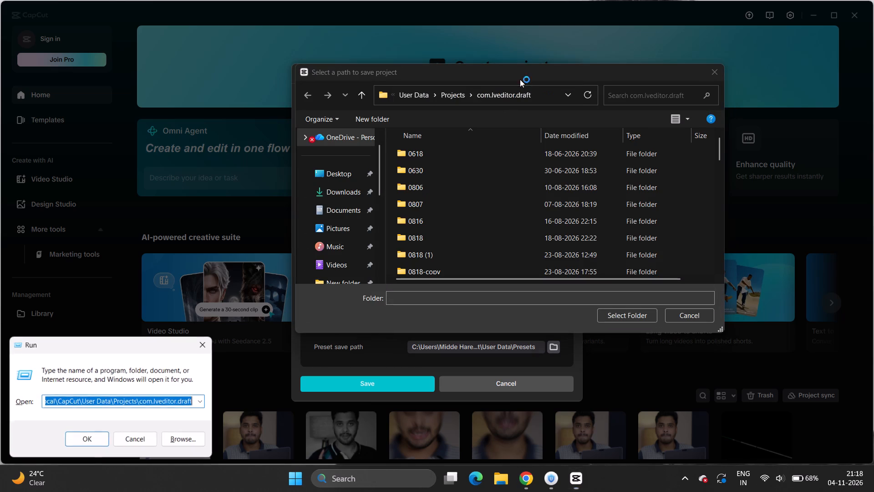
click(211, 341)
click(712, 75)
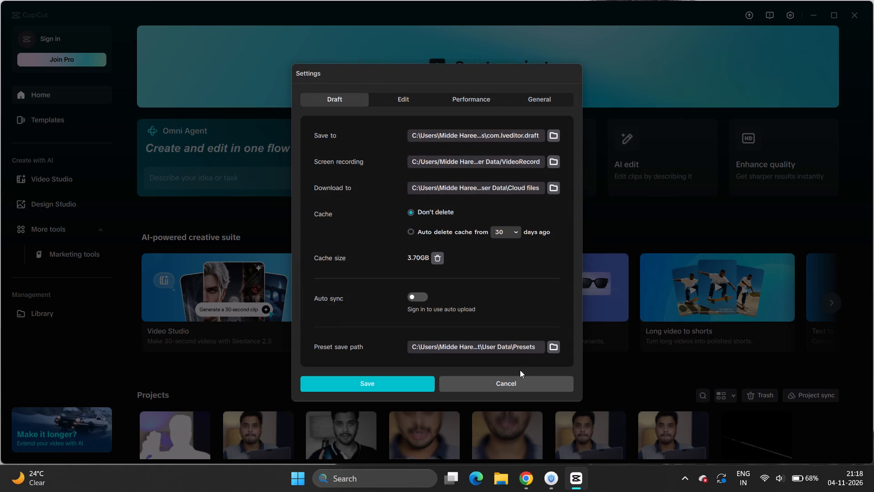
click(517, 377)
Reopen project 1104 from the projects list.
click(195, 431)
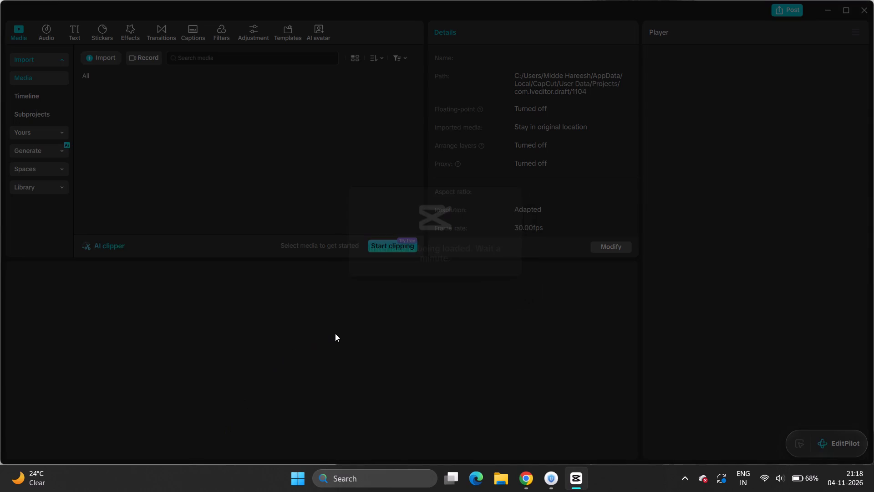
Undo the compound clip that carries the motion blur, splitting it back into its separate clips.
click(209, 372)
right_click(209, 372)
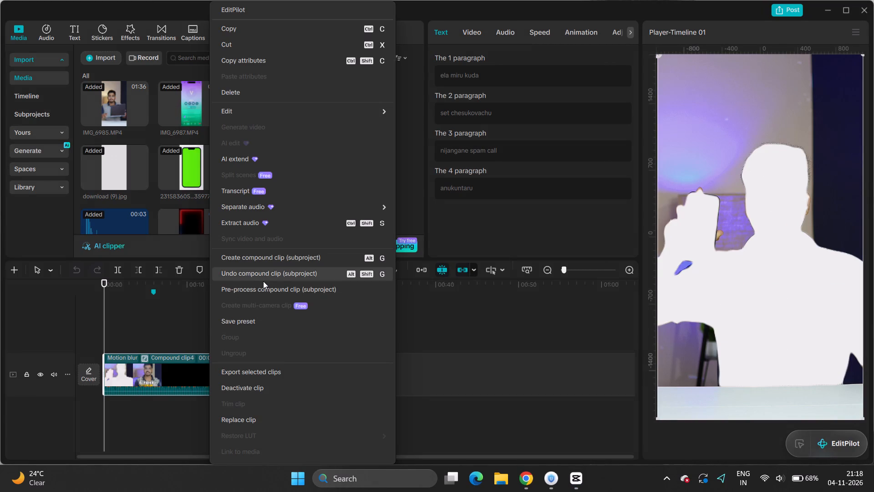
click(263, 281)
Delete the Uplifting Nu Disco music clip from the timeline.
scroll(319, 381, down, 4)
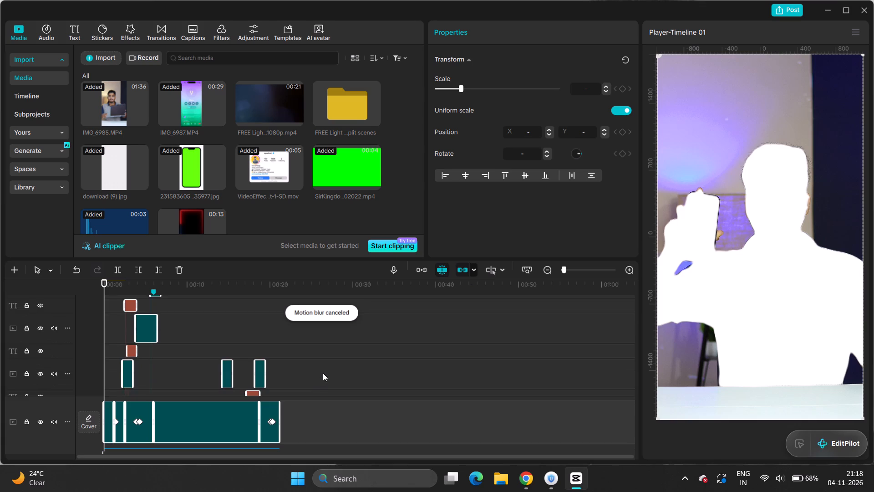
scroll(323, 373, down, 10)
click(330, 400)
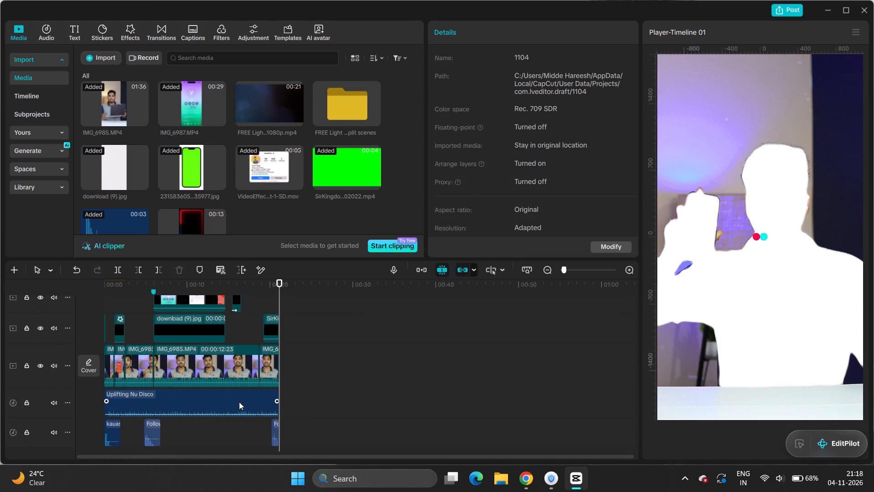
click(239, 401)
click(180, 271)
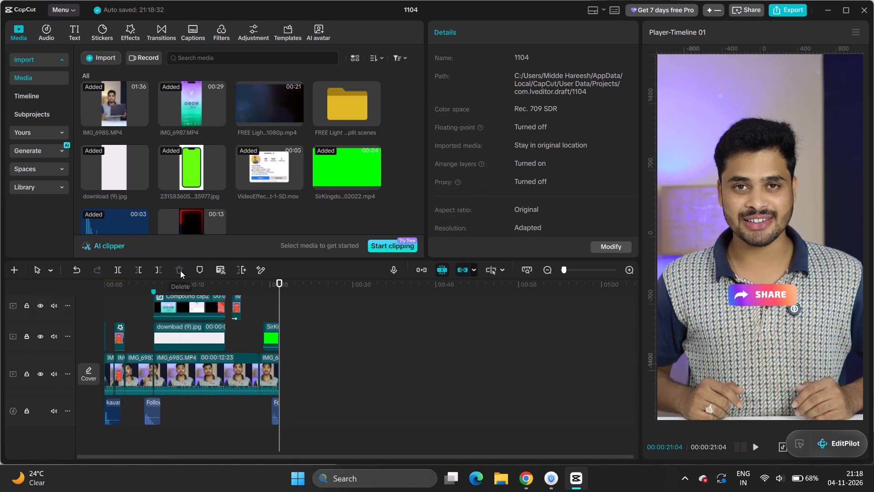
Select all the remaining clips on the timeline and combine them into one new compound clip.
key(ctrl+a)
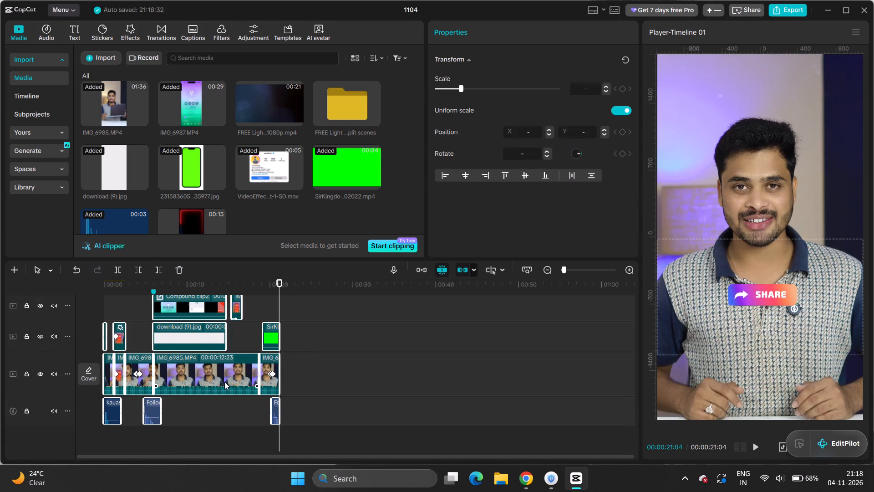
right_click(224, 382)
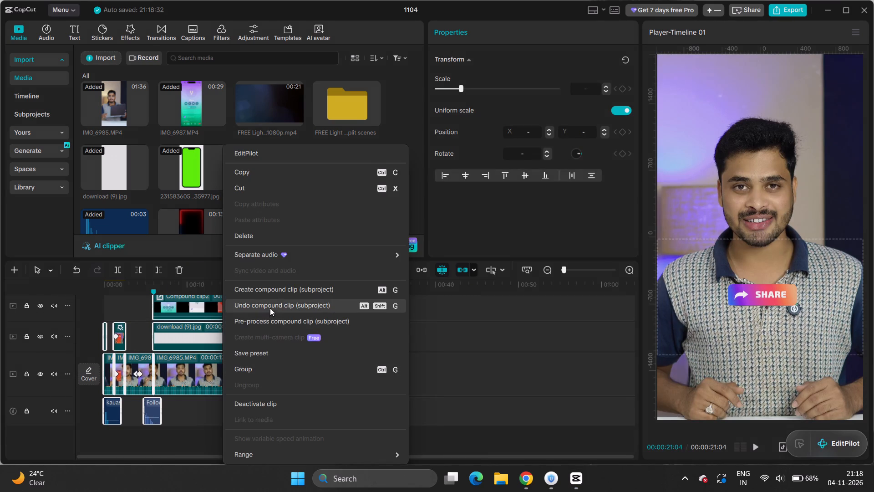
click(278, 297)
Enable Motion blur on the new compound clip and set its Blur to 2.
drag(279, 327, 267, 333)
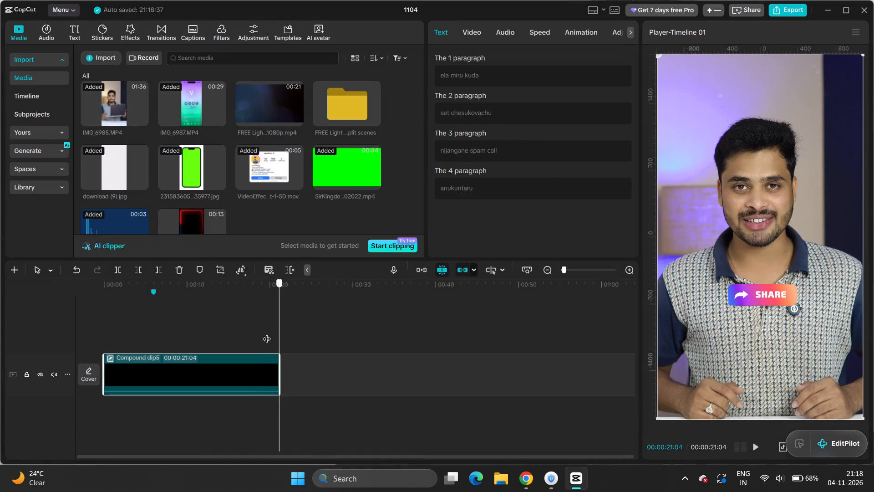
drag(267, 333, 259, 337)
click(469, 29)
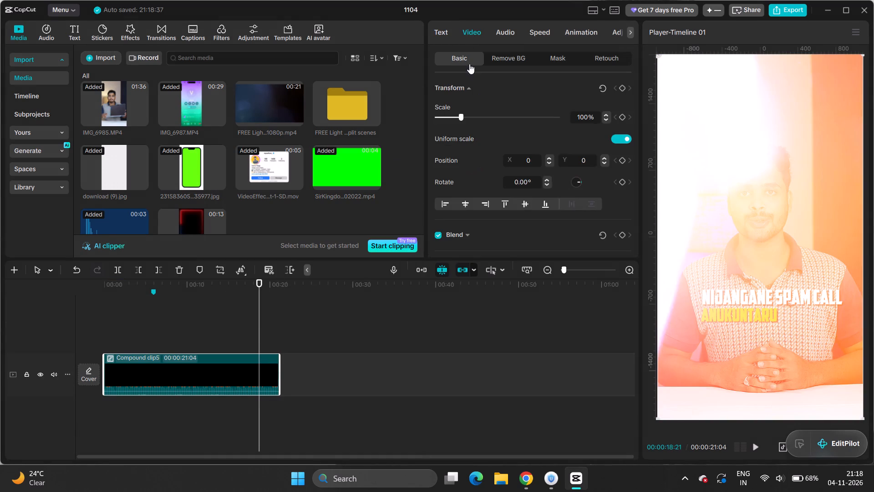
scroll(464, 193, down, 10)
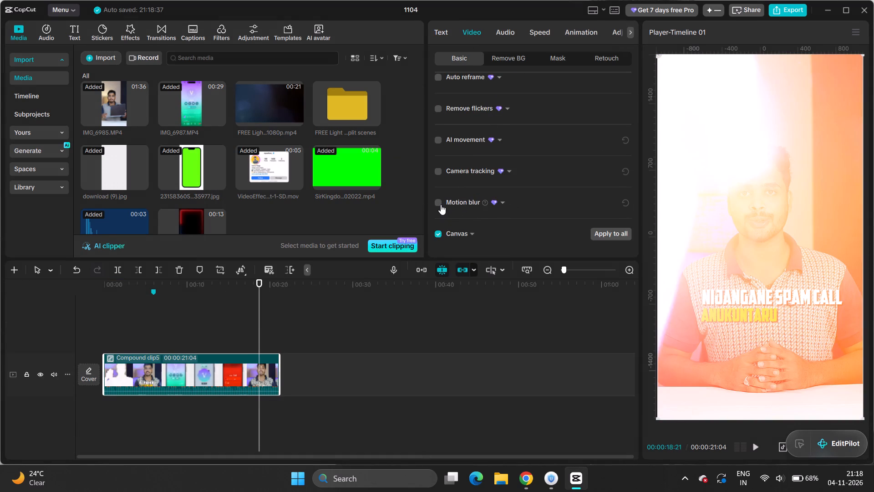
click(441, 205)
double_click(591, 227)
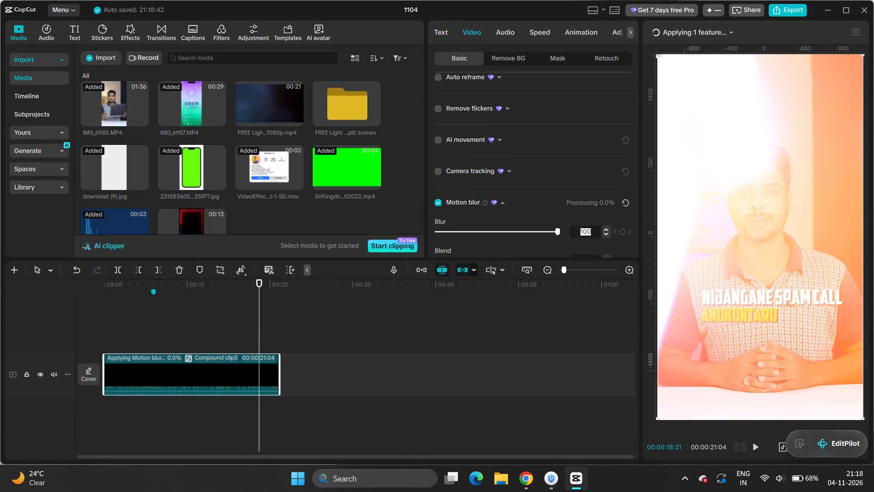
key(2)
key(Return)
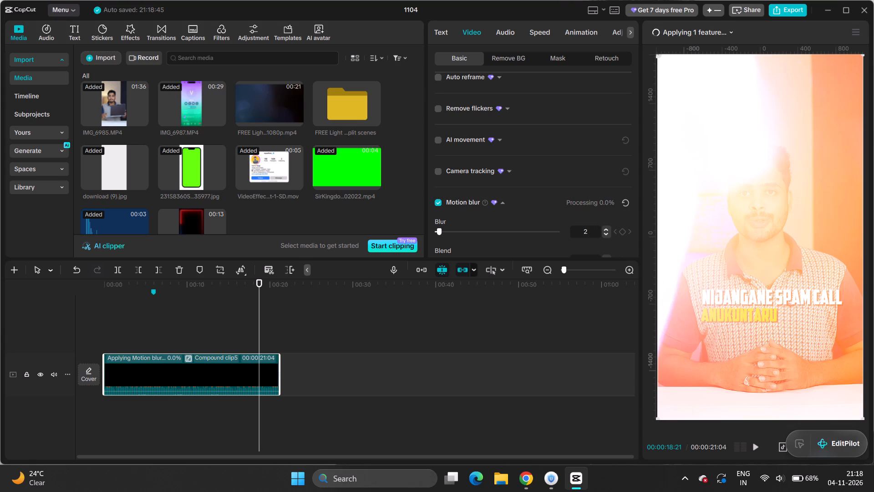
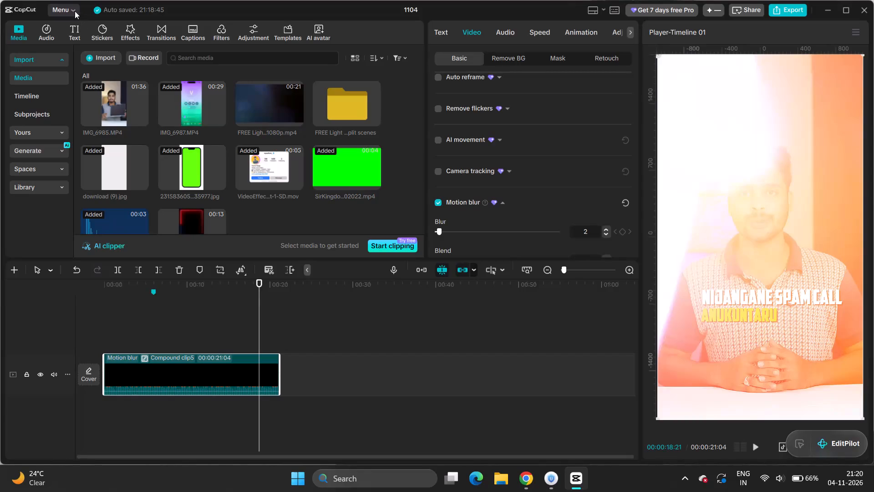
Close project 1104 and return to the home page with the project list.
double_click(71, 7)
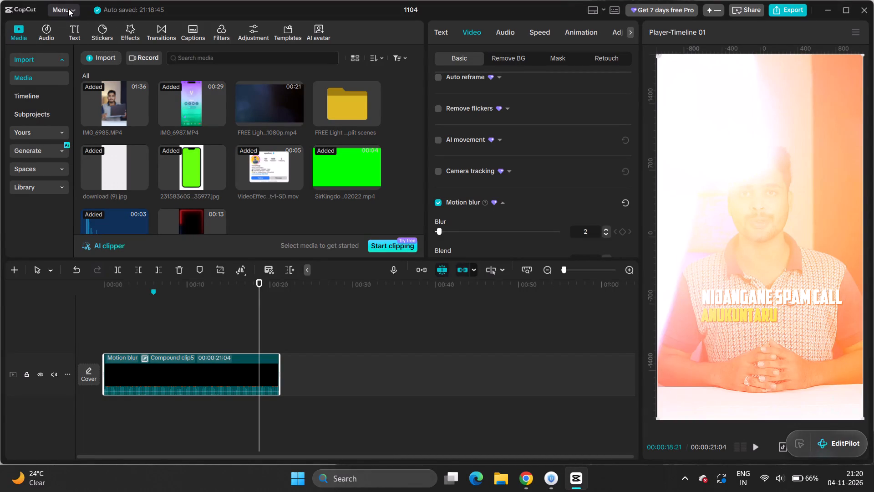
click(68, 9)
click(101, 120)
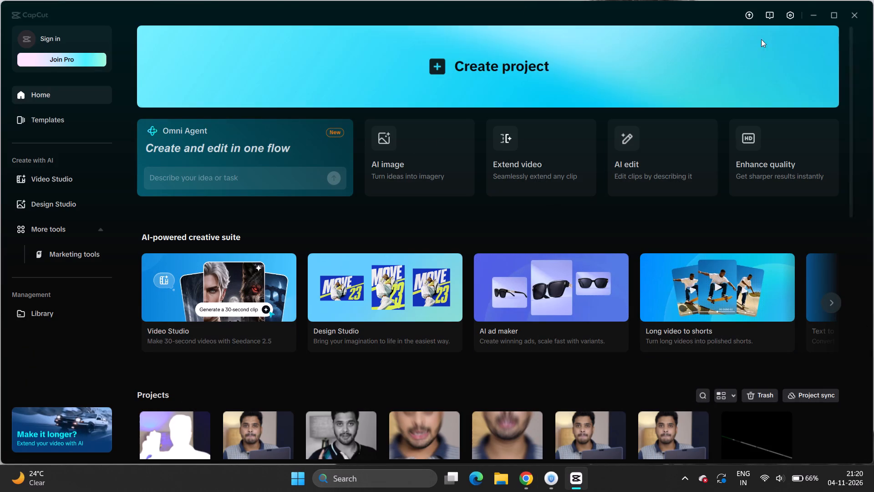
Copy the draft save location's path from CapCut's settings and open that com.lveditor.draft folder in File Explorer.
click(790, 10)
click(799, 34)
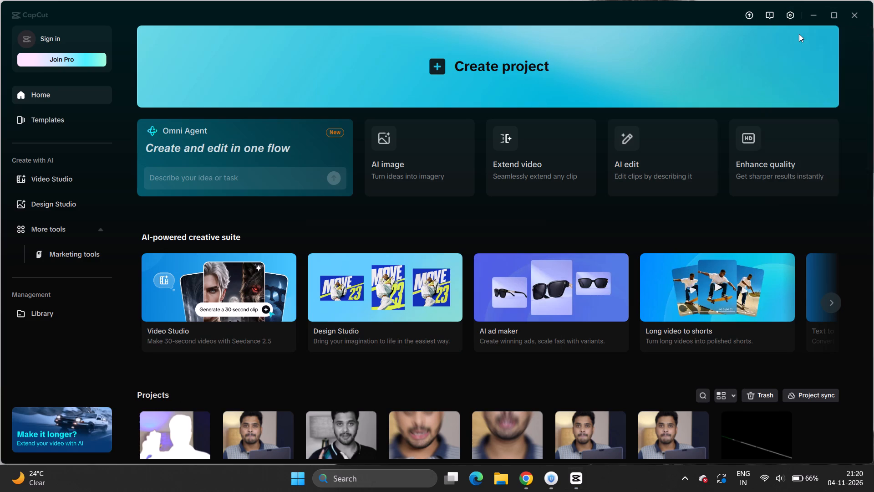
click(555, 133)
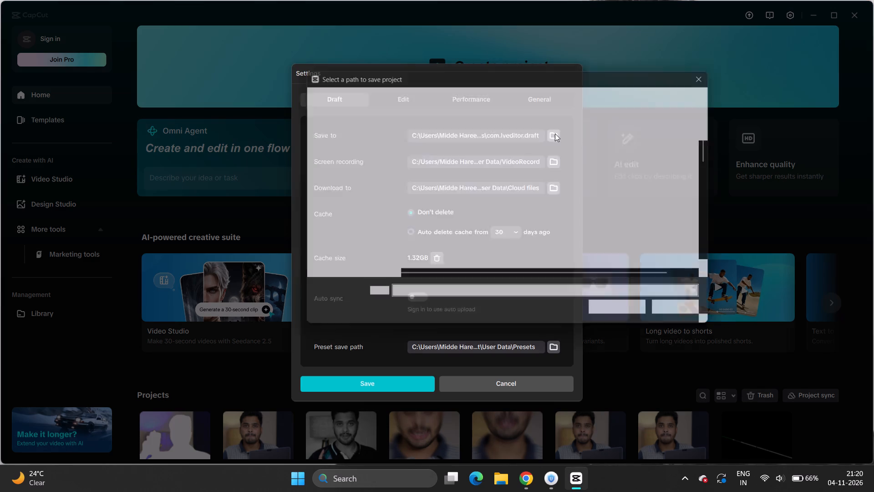
click(502, 95)
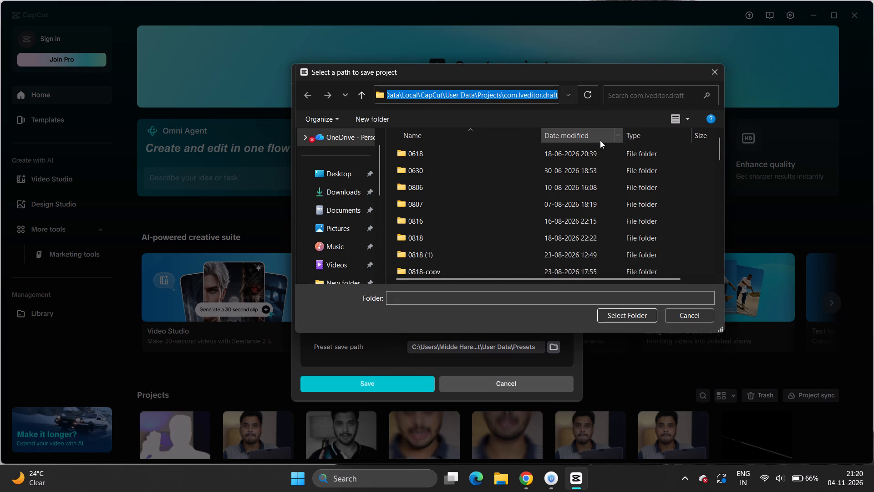
key(ctrl+c)
key(super+r)
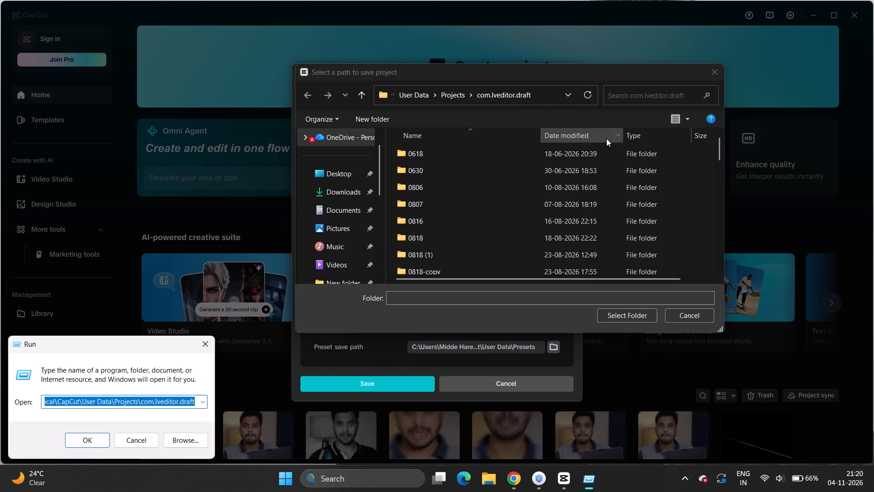
key(ctrl+v)
key(Return)
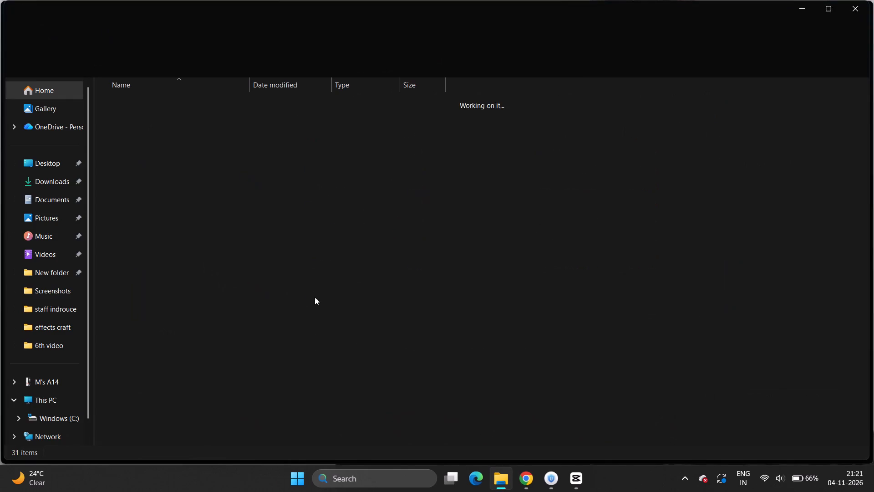
Open the videoAlg folder inside the Resources folder of project 1104.
scroll(130, 349, down, 5)
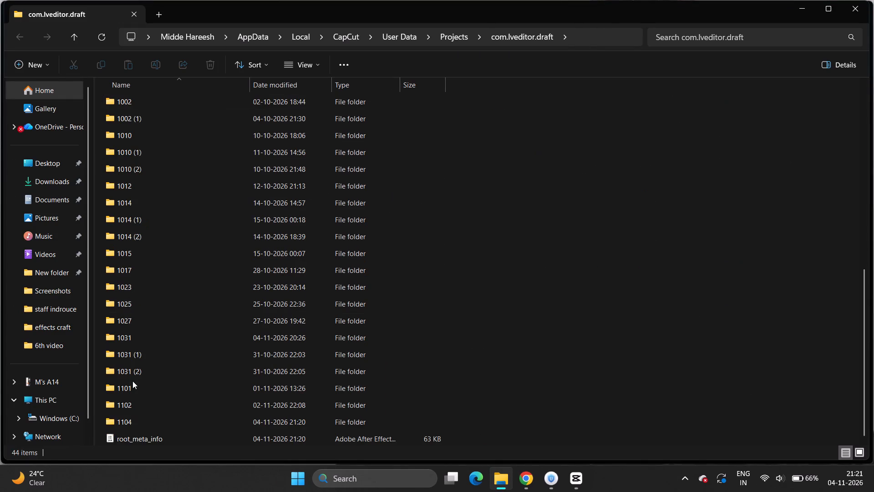
double_click(113, 420)
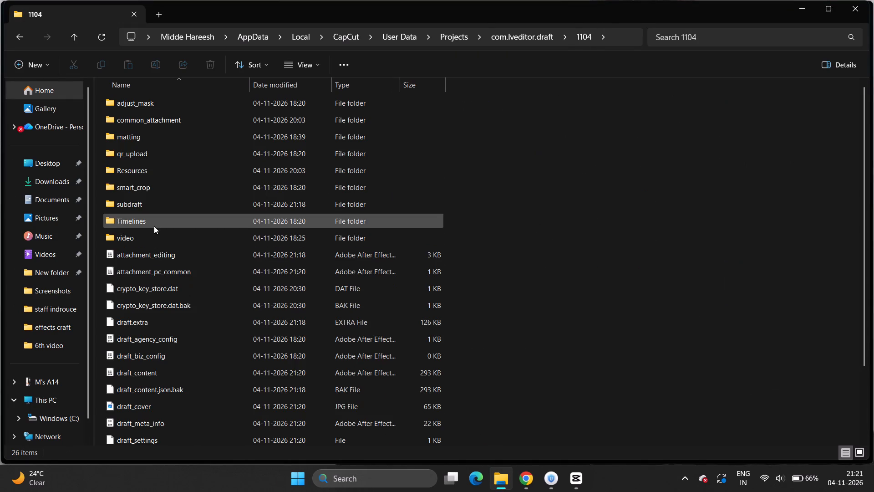
double_click(166, 170)
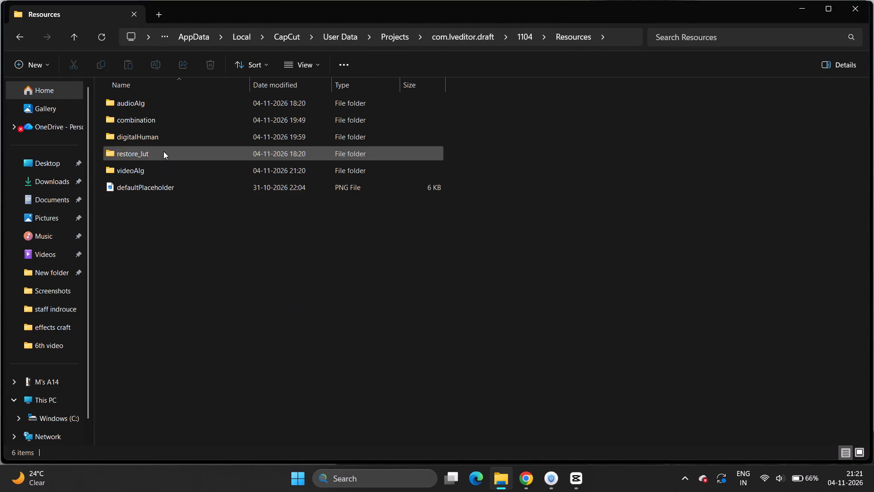
double_click(160, 174)
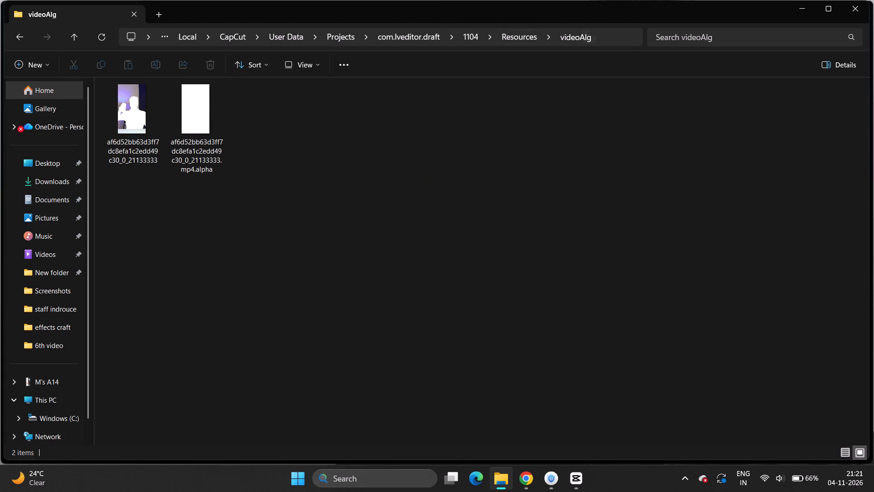